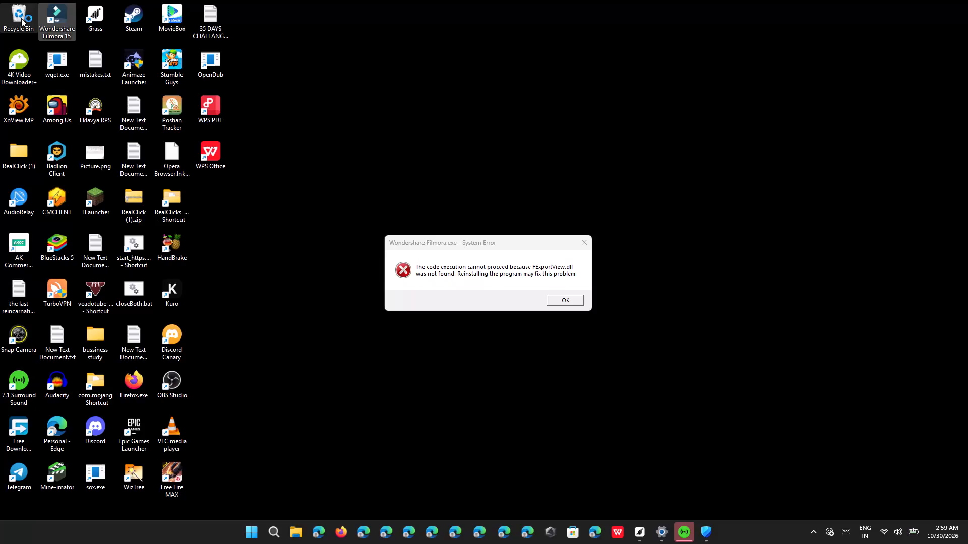
Dismiss the Wondershare Filmora system error dialogs about missing DLL files.
left_click(558, 296)
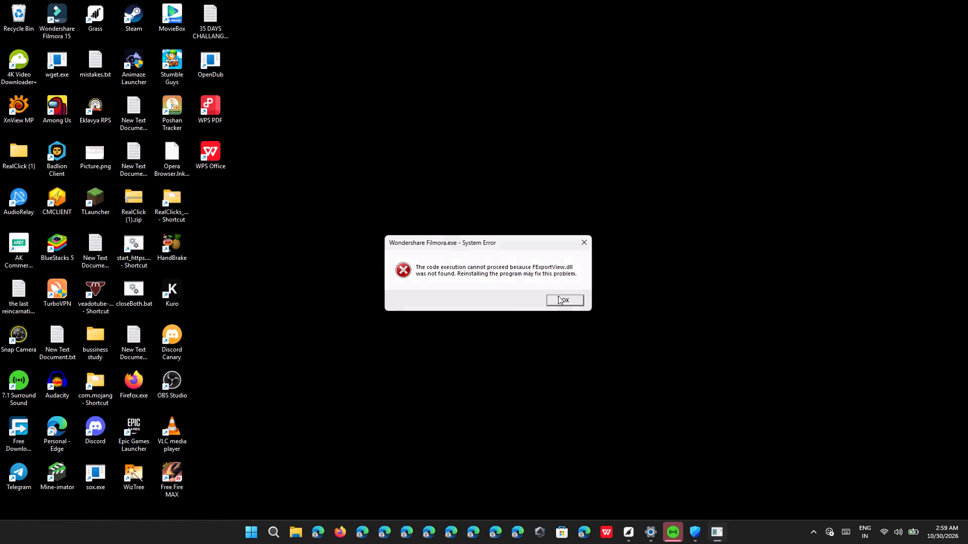
left_click(559, 296)
left_click(559, 306)
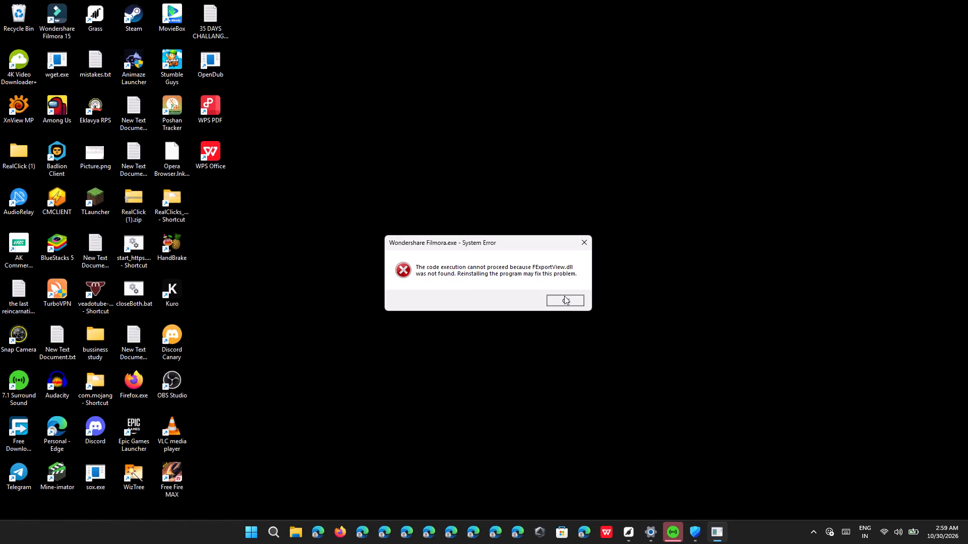
left_click(564, 296)
left_click(564, 300)
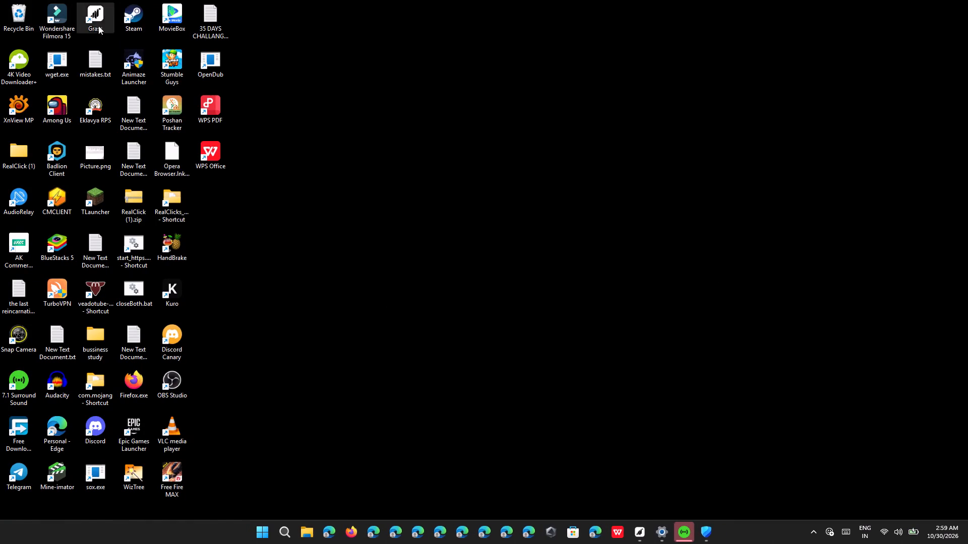
Try to launch Wondershare Filmora 15 again from the desktop and dismiss its system error dialogs.
double_click(53, 13)
left_click(565, 295)
triple_click(564, 295)
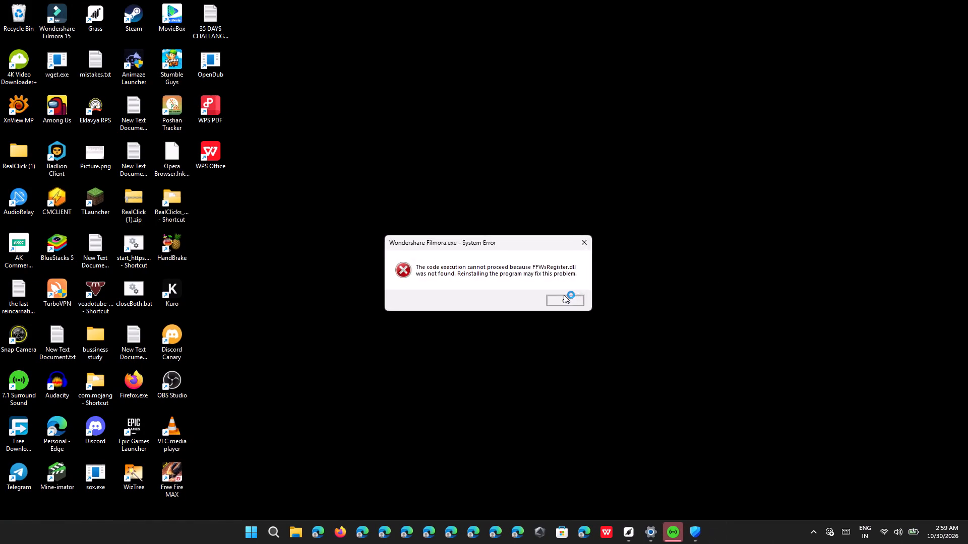
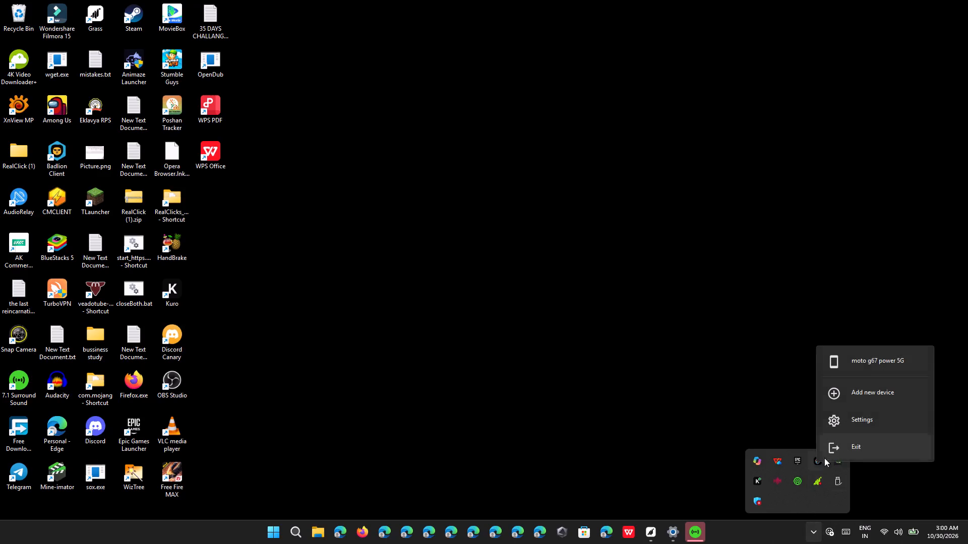
Exit the Smart Connect app running in the system tray.
left_click(843, 453)
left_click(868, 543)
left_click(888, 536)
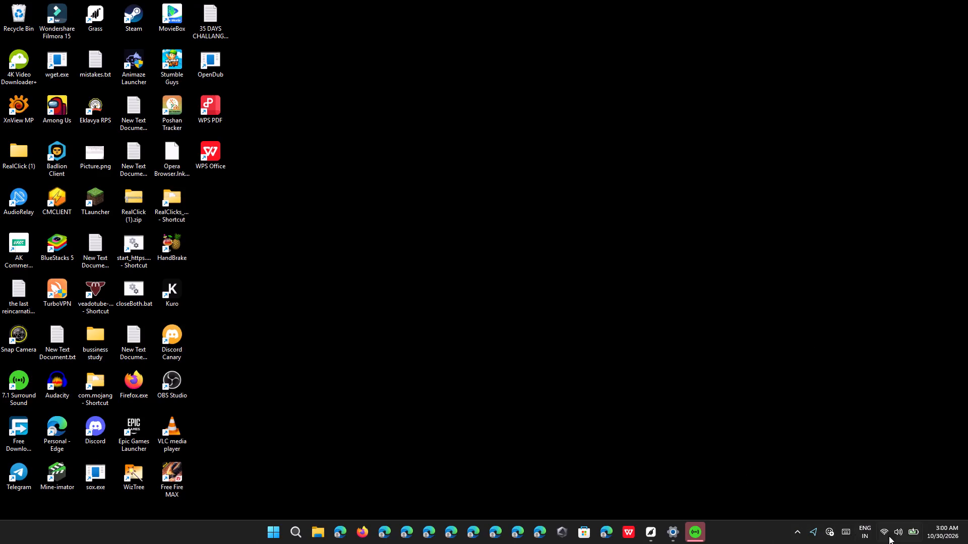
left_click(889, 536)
Switch to the Settings window with the Windows Security page.
left_click(669, 530)
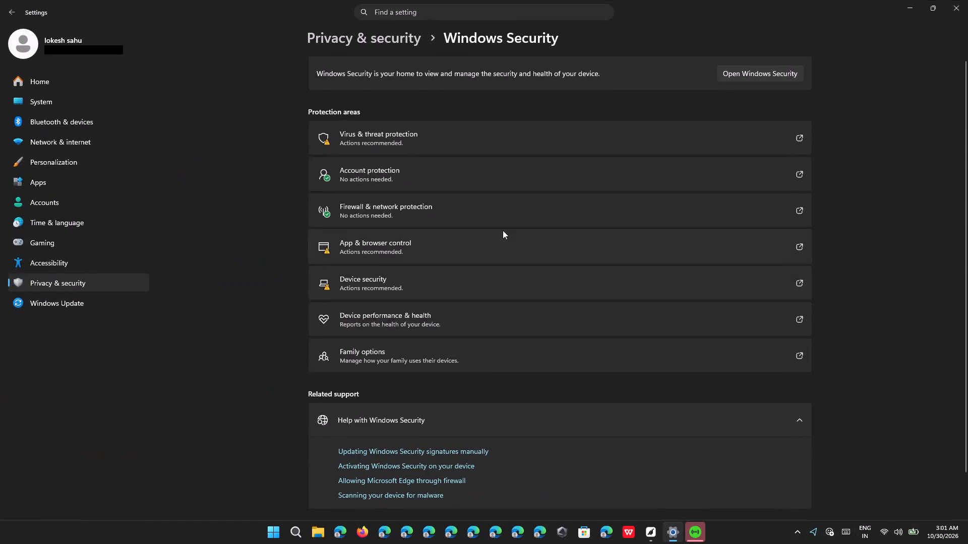
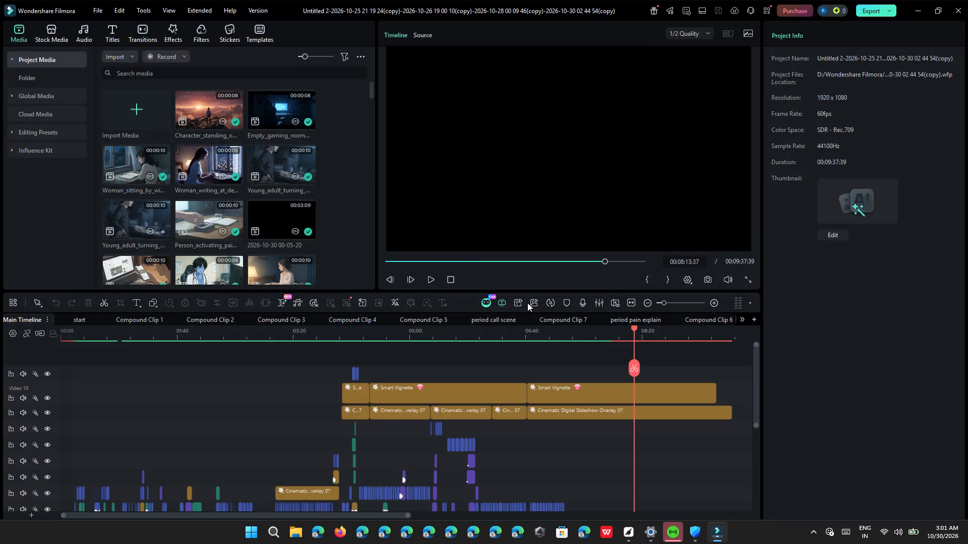
Preview the last clips on the main timeline, playing from within the empty gaming room clip into the character-standing clip.
scroll(531, 364, "down", 6)
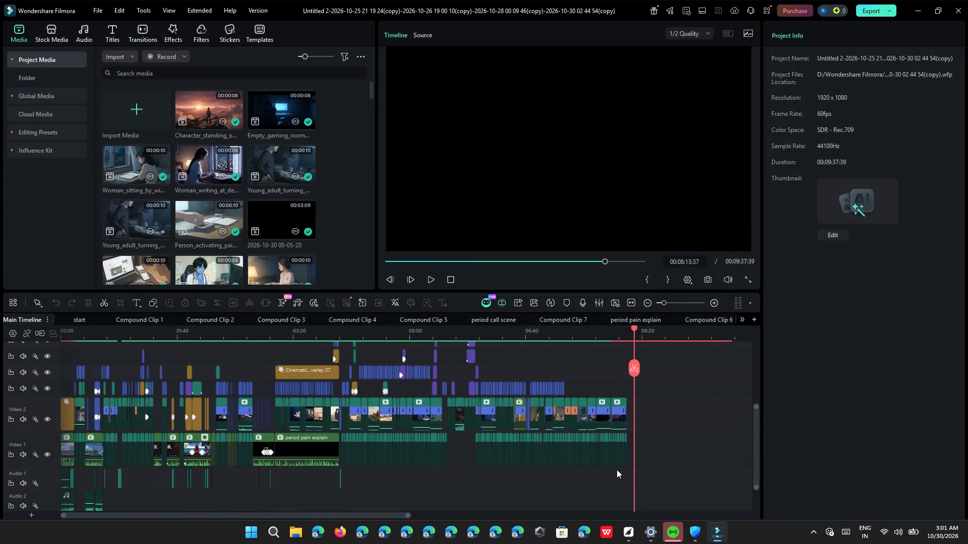
scroll(617, 469, "up", 16, "ctrl")
left_click(522, 342)
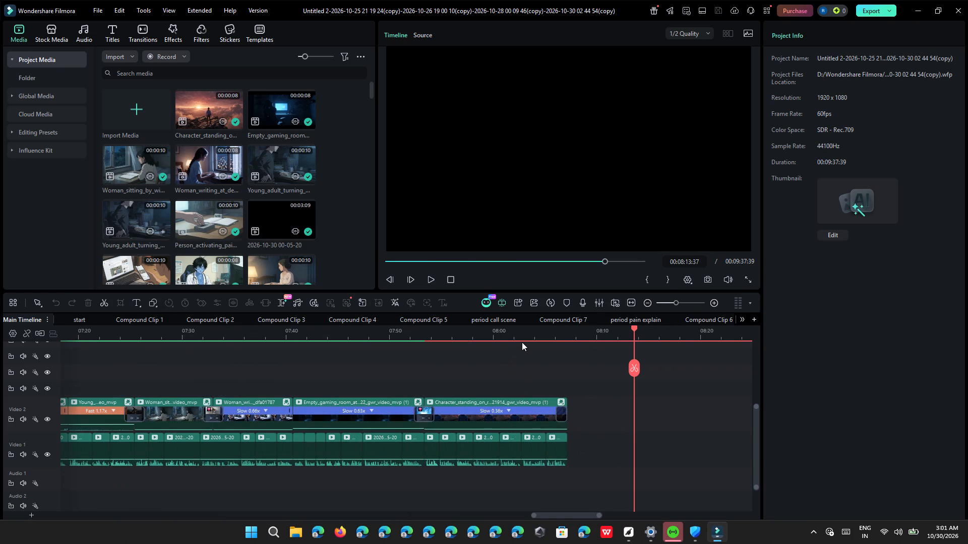
left_click(528, 335)
left_click(438, 282)
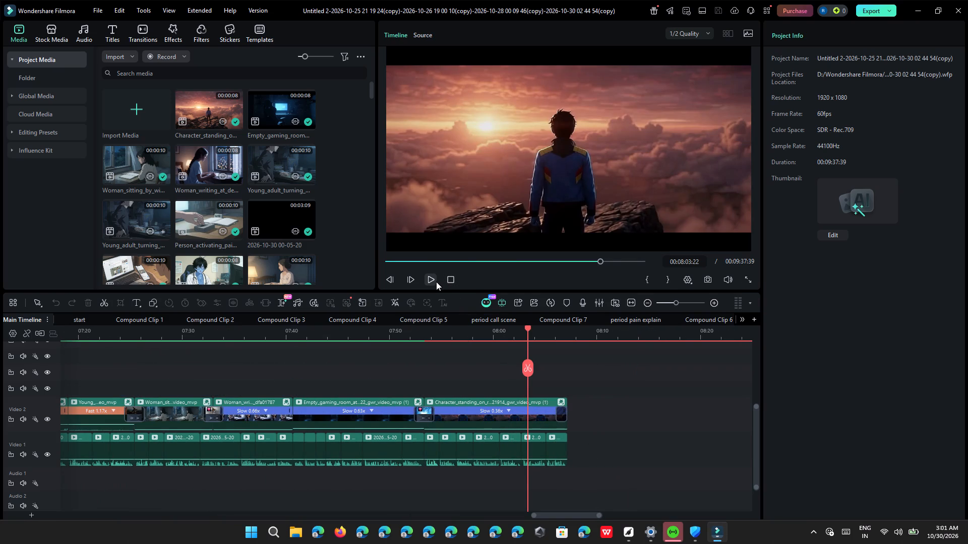
left_click(411, 338)
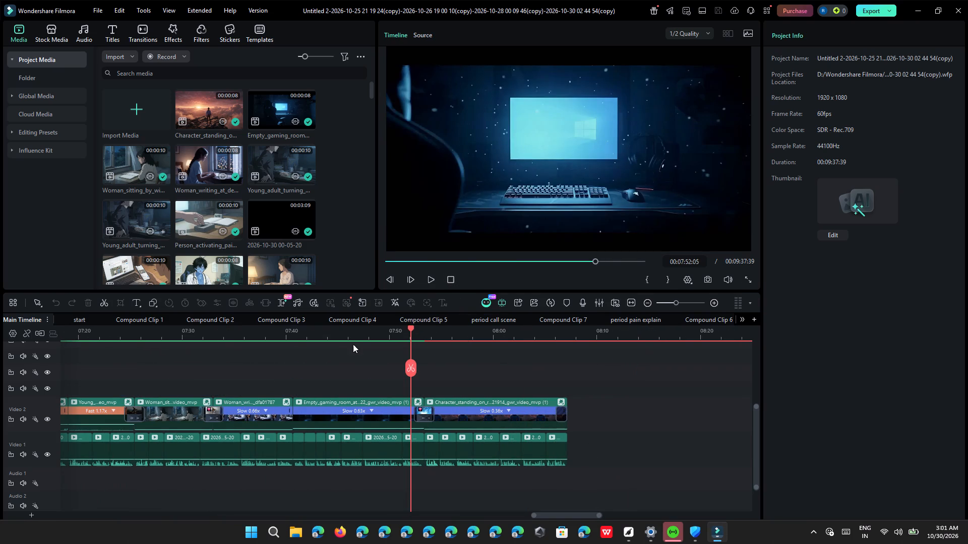
left_click(345, 345)
left_click_drag(345, 331, 355, 325)
left_click(430, 285)
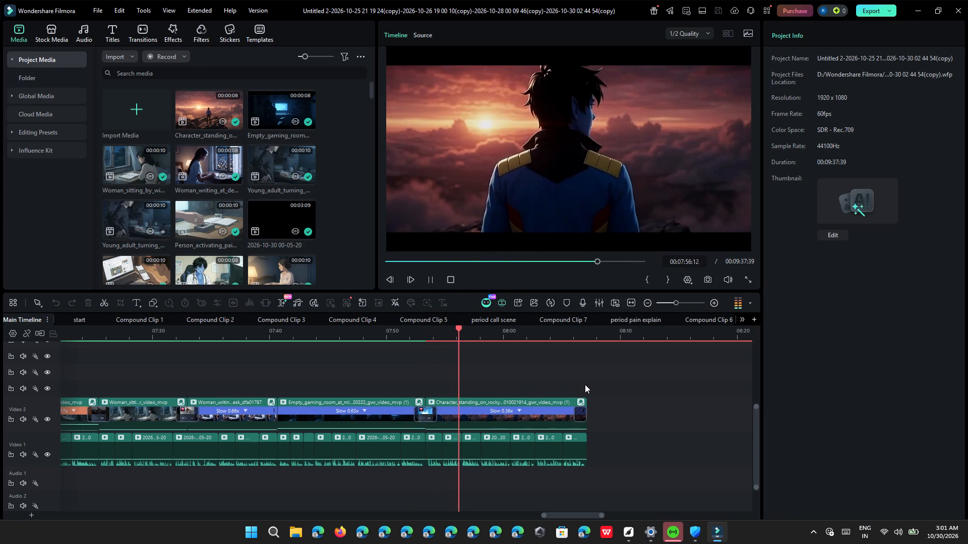
Replay the timeline from about 07:40, at the start of the empty gaming room clip, and pause just into the character-standing clip.
left_click(279, 333)
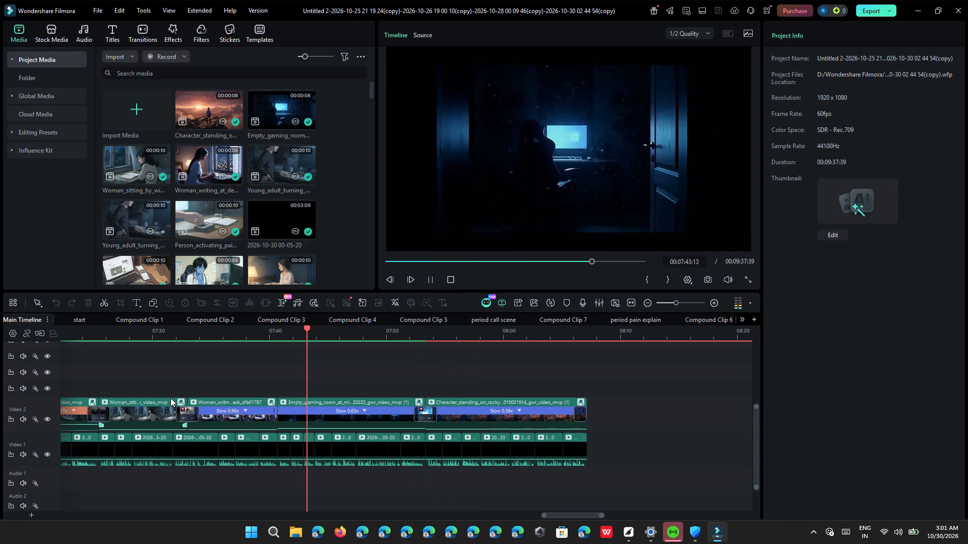
scroll(170, 398, "down", 3)
scroll(170, 398, "up", 3)
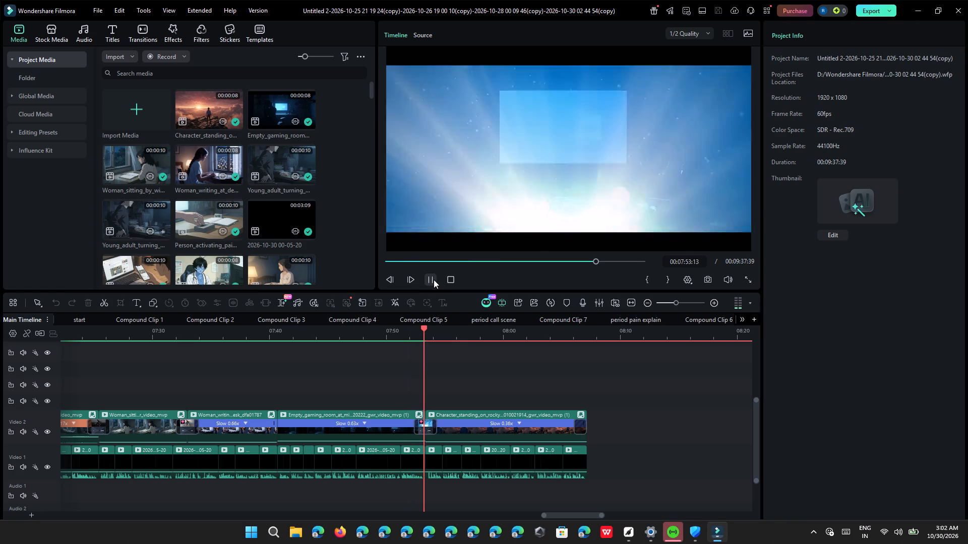
left_click(433, 280)
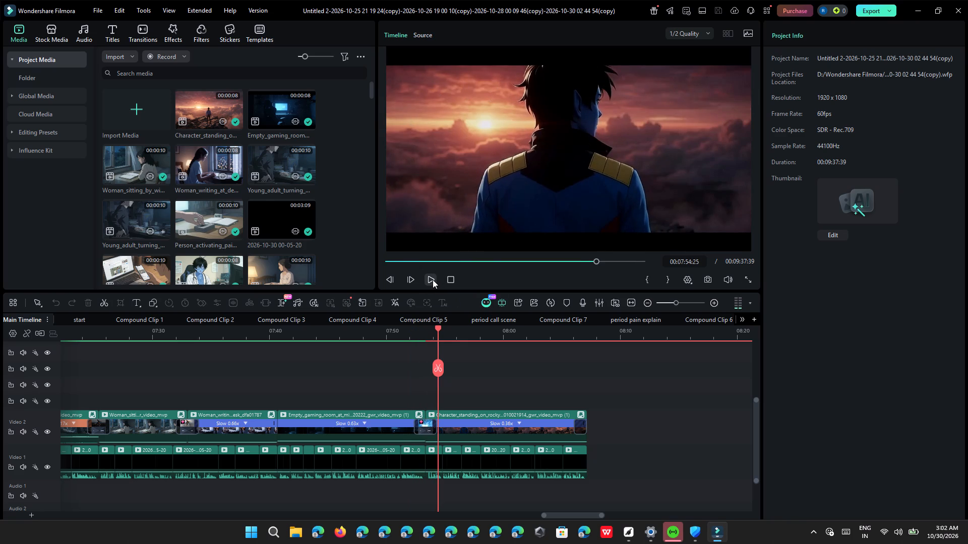
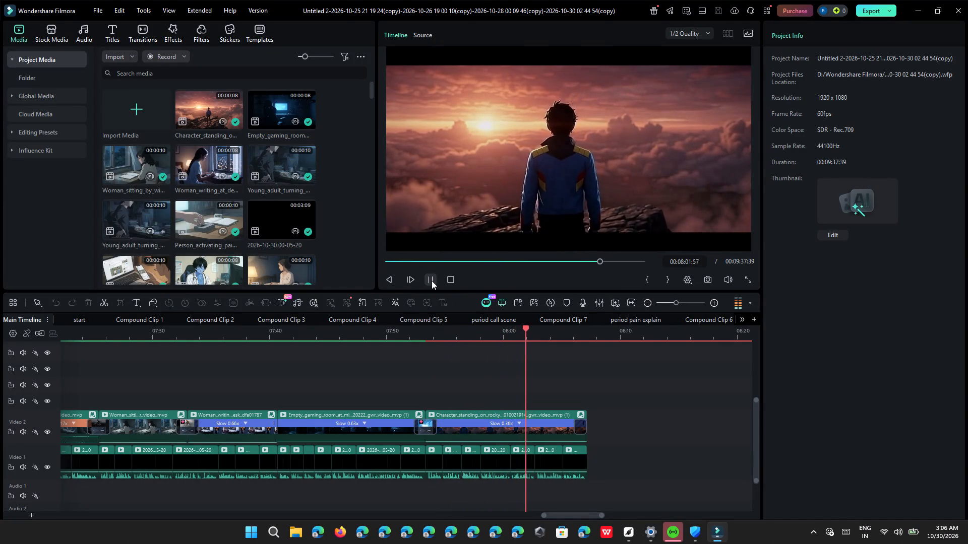
Replay the timeline from the start of the character-standing clip through to the clip's end.
left_click_drag(413, 327, 422, 330)
left_click(428, 331)
left_click(415, 333)
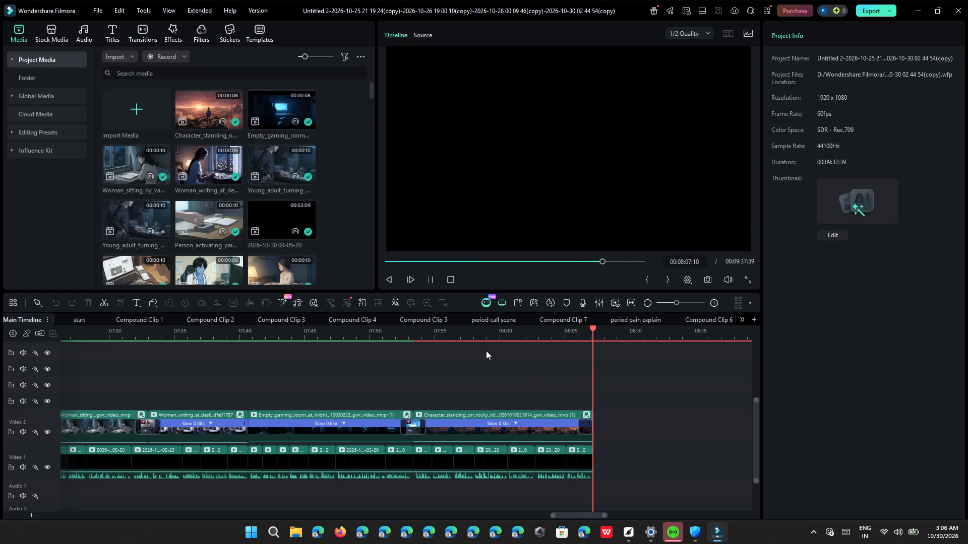
Start a preview render of the main timeline for smooth playback.
left_click(549, 302)
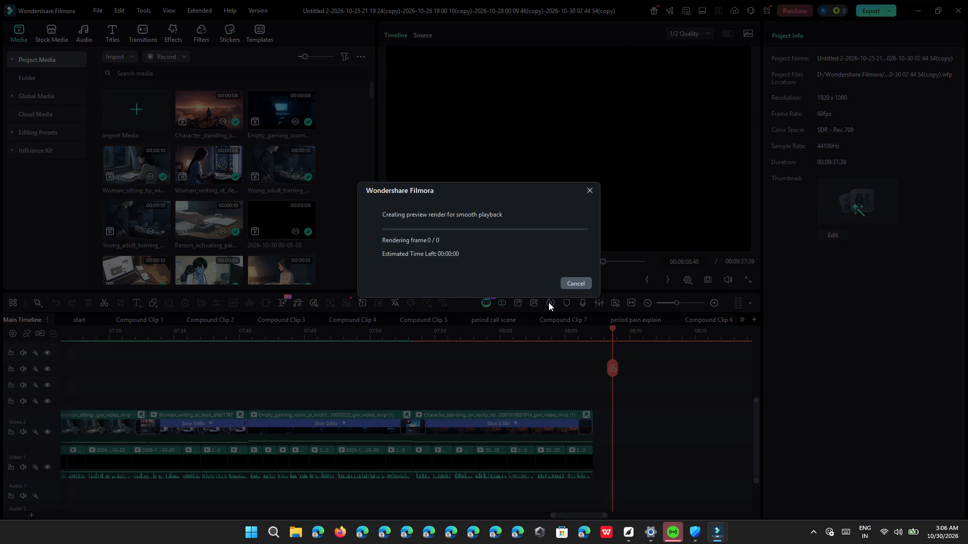
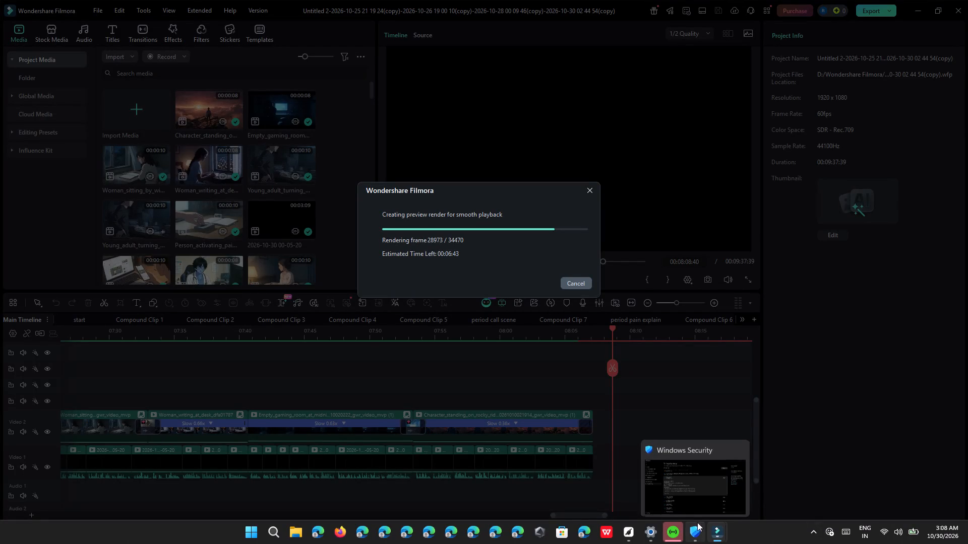
Close the Windows Security window while the preview render keeps running.
left_click(743, 438)
Show the hidden background app icons in the Windows system tray.
left_click(811, 528)
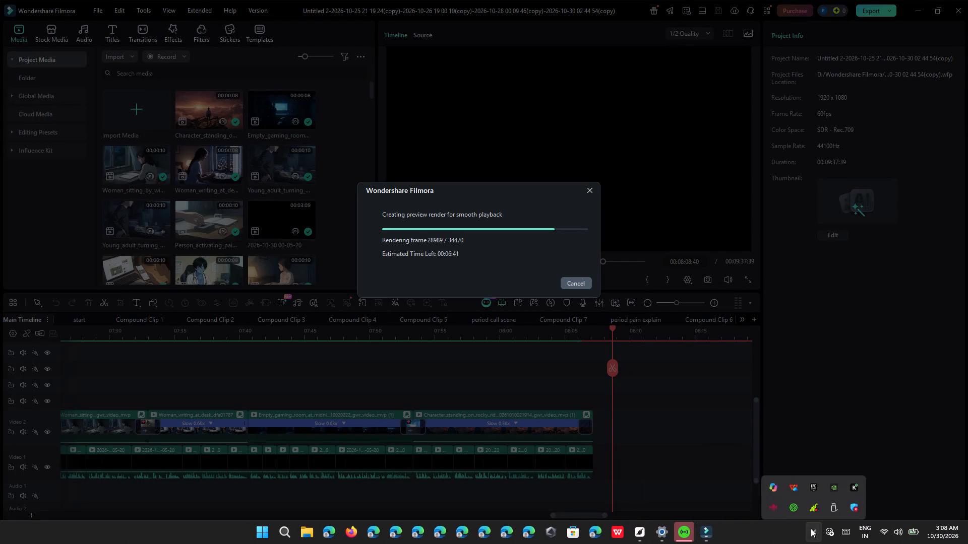
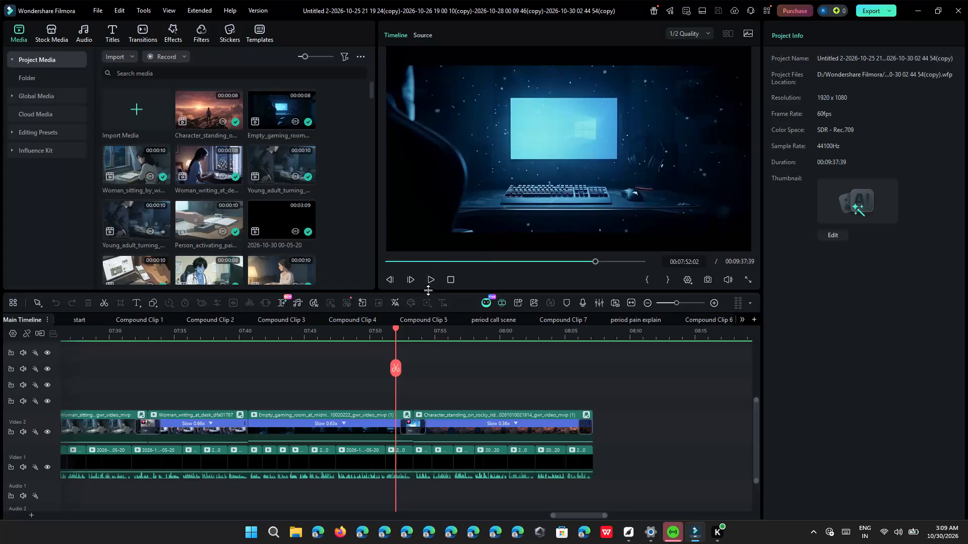
Play the rendered timeline from the end of the empty gaming room clip into the rocky-ridge character clip, and pause there.
left_click(429, 275)
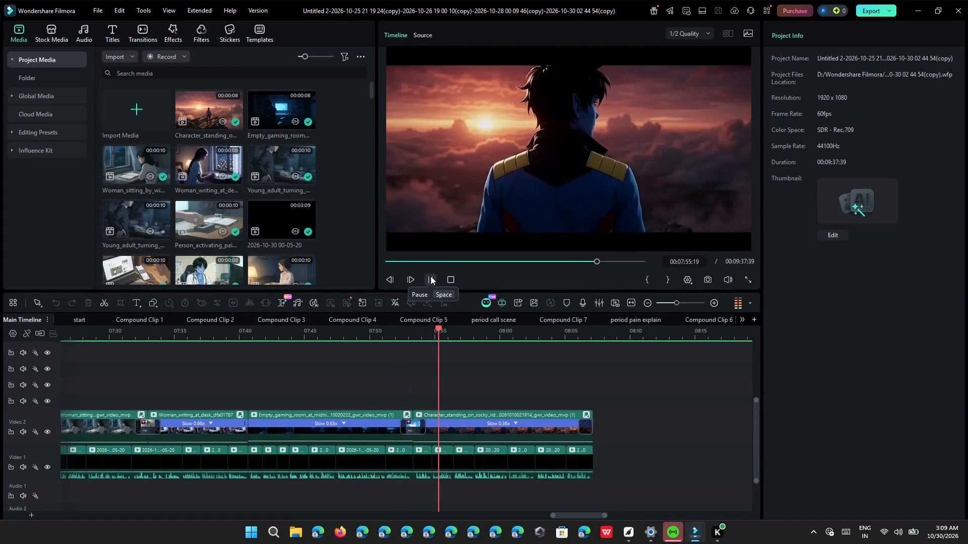
left_click(431, 276)
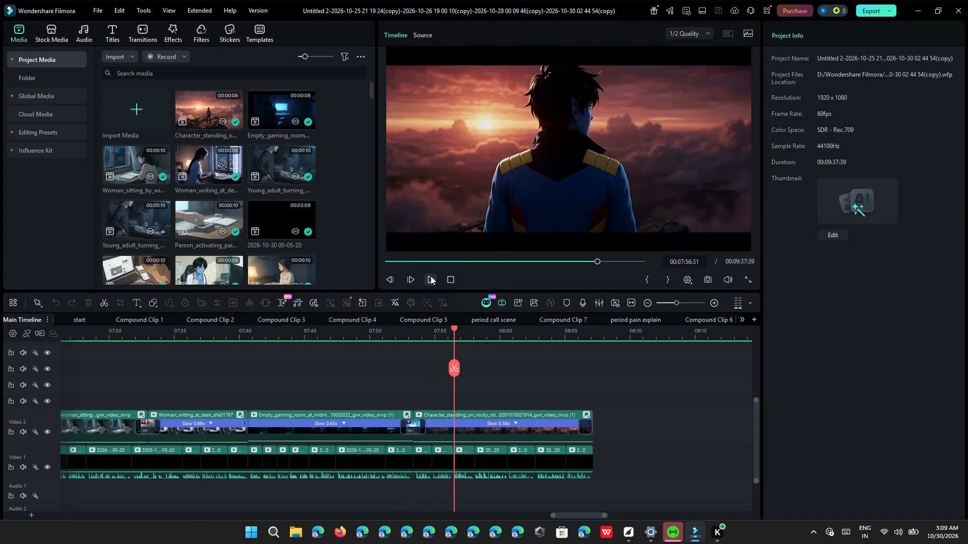
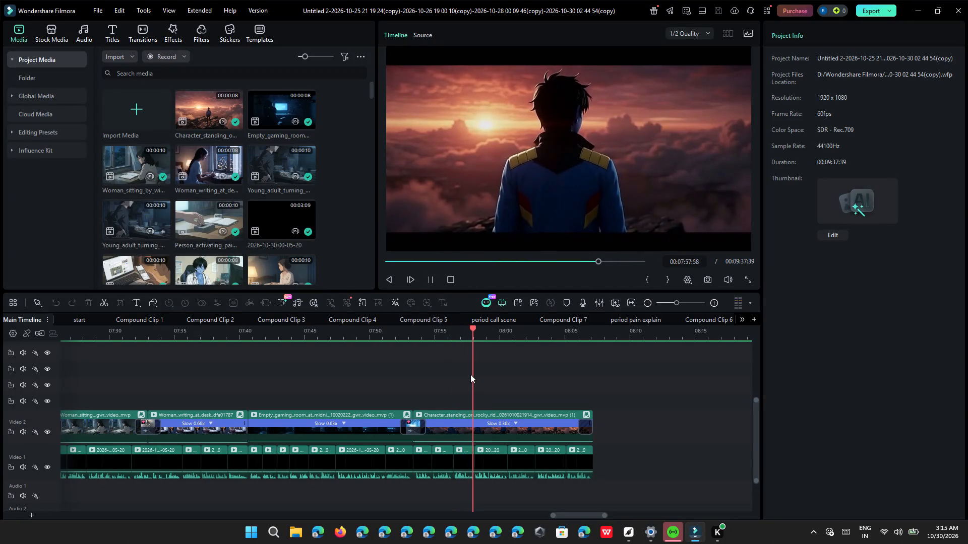
Play the rest of the rocky-ridge character clip past the end of the footage and pause playback.
scroll(511, 410, "down", 5, "ctrl")
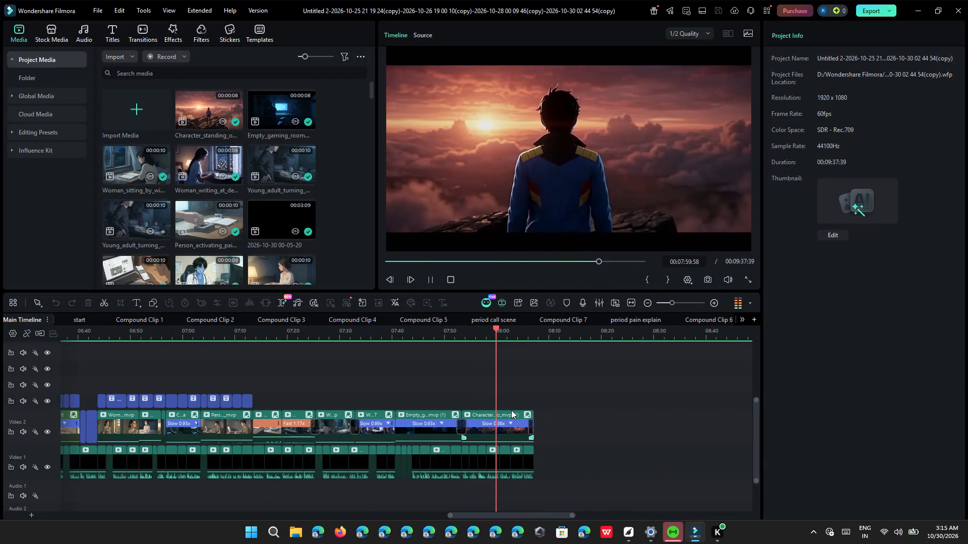
scroll(511, 410, "down", 3, "ctrl")
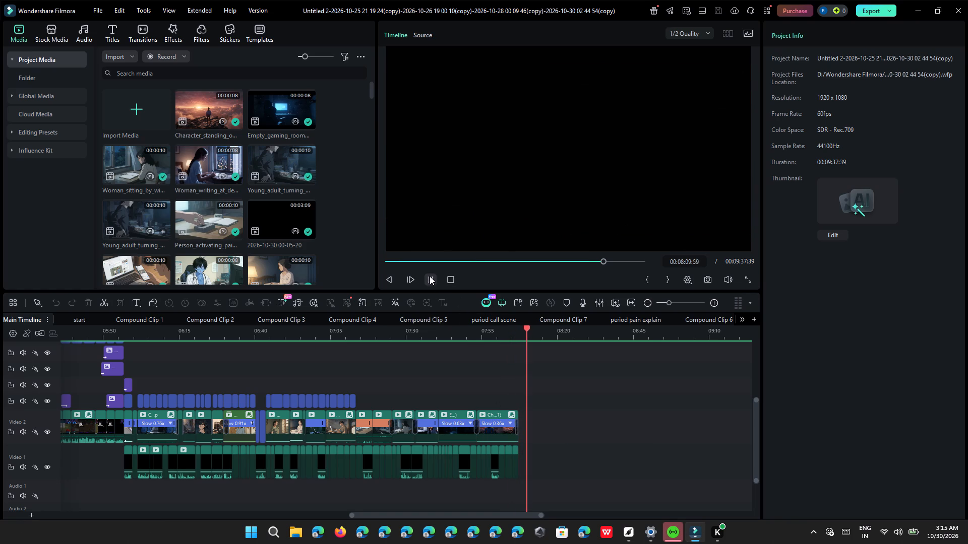
left_click(436, 283)
Move the playhead to about 00:07:07:10 and look over the timeline's tracks from the opening through the closing clips.
left_click(337, 328)
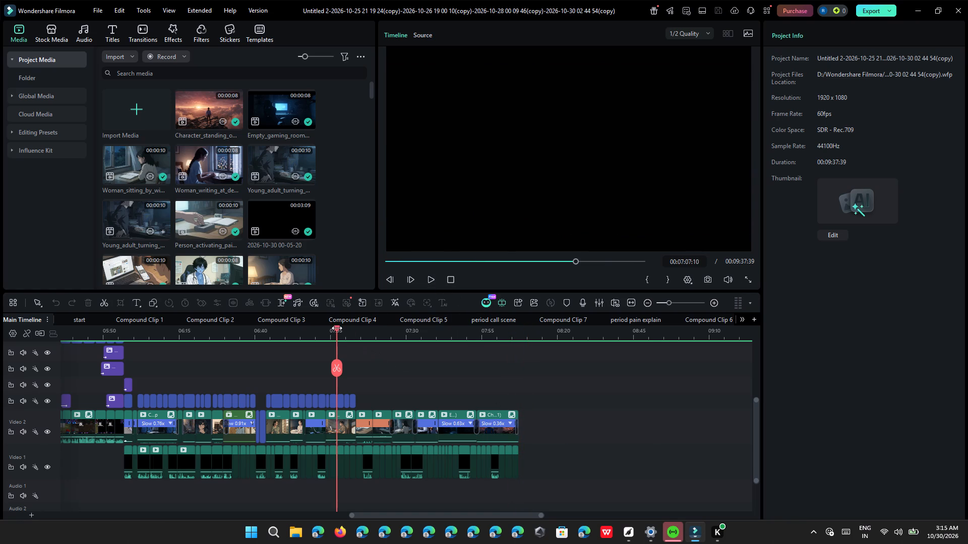
scroll(428, 323, "down", 4)
scroll(447, 400, "up", 4)
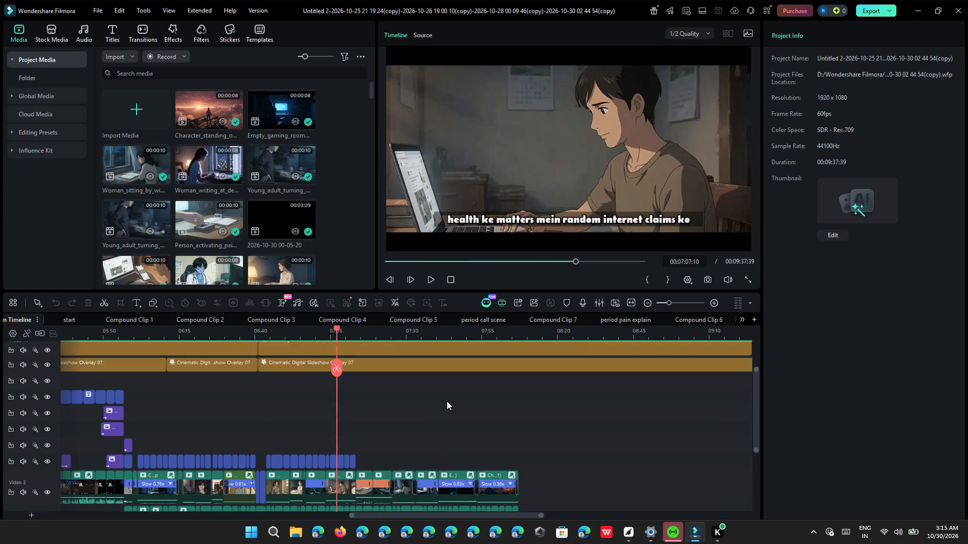
scroll(447, 401, "down", 3)
scroll(447, 401, "up", 2)
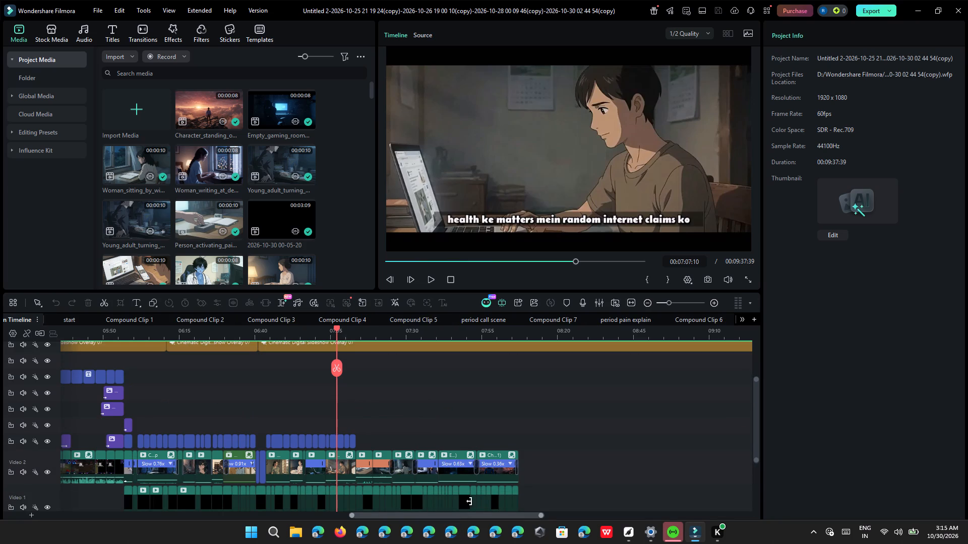
scroll(499, 454, "down", 2)
left_click_drag(486, 514, 431, 523)
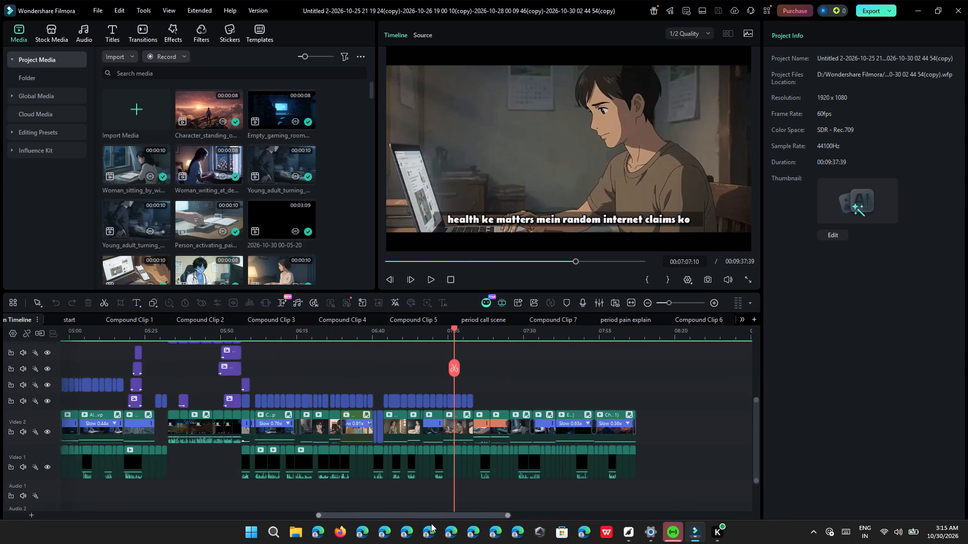
left_click_drag(431, 523, 172, 528)
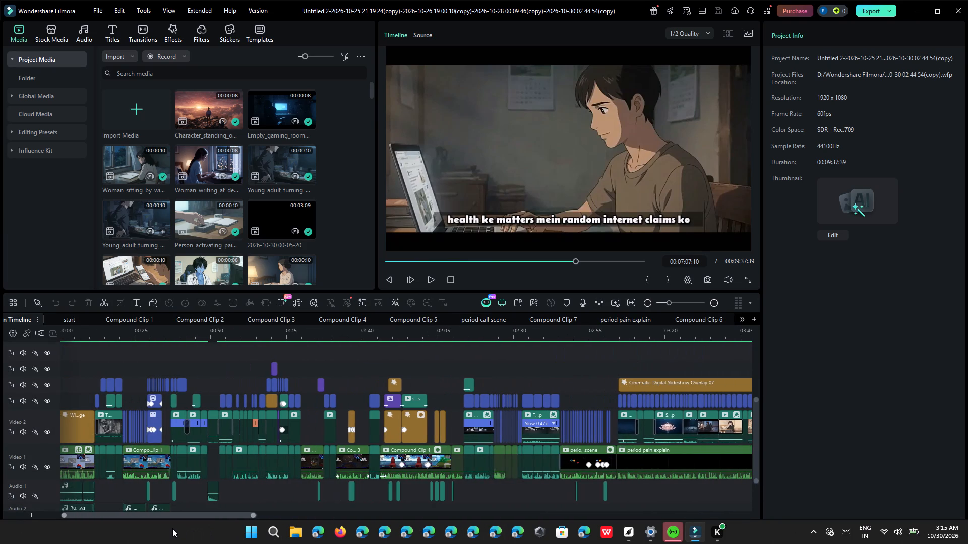
left_click_drag(172, 528, 340, 526)
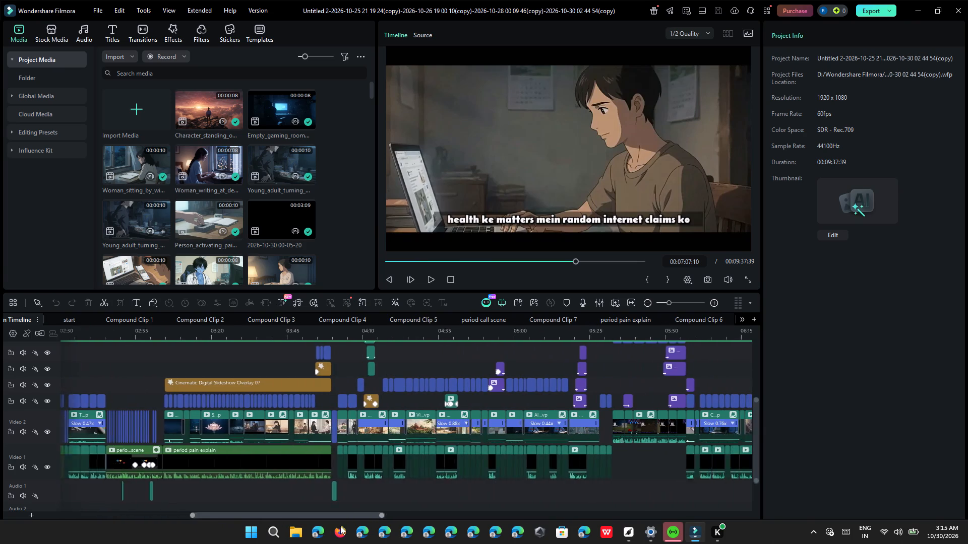
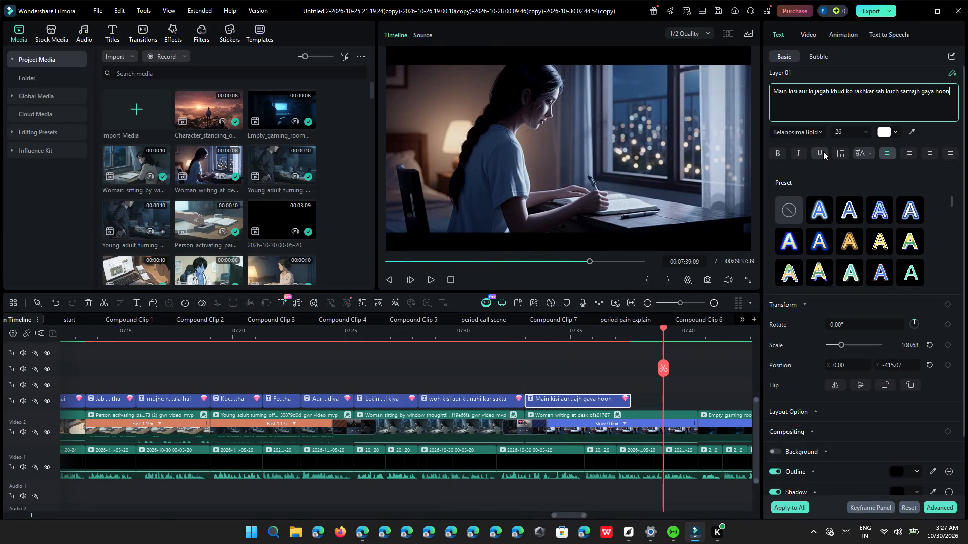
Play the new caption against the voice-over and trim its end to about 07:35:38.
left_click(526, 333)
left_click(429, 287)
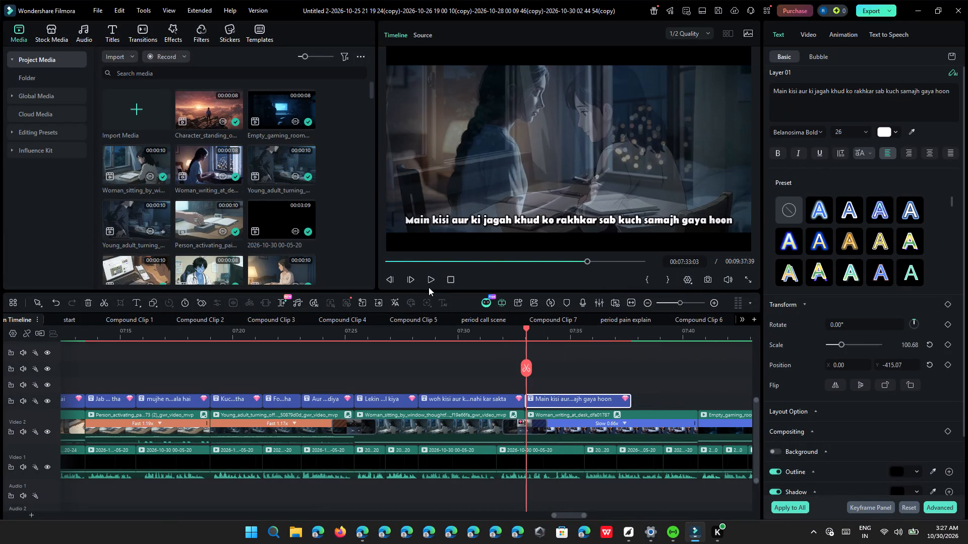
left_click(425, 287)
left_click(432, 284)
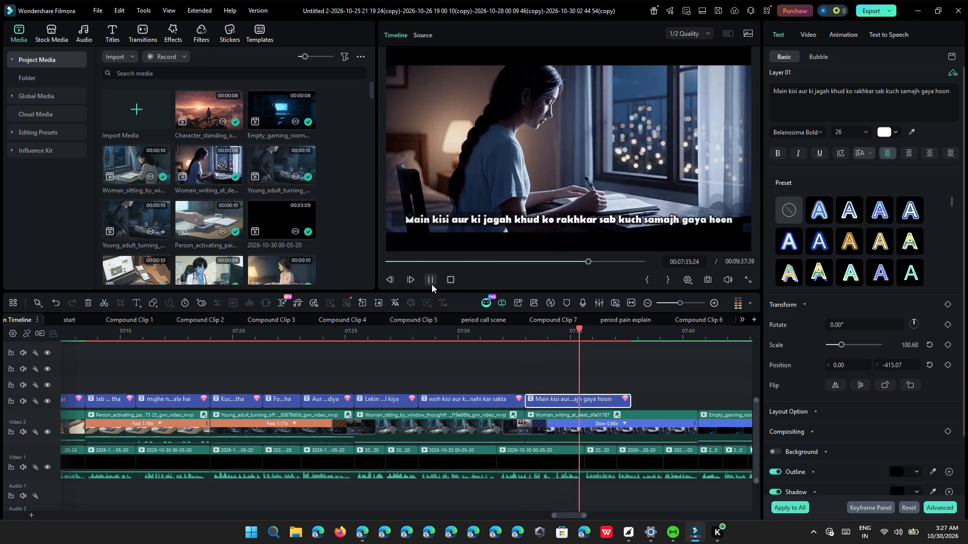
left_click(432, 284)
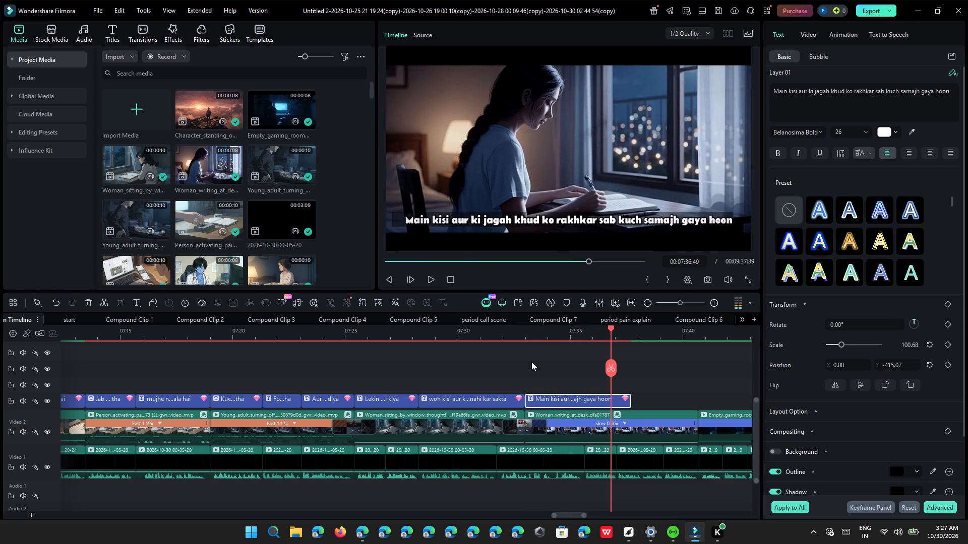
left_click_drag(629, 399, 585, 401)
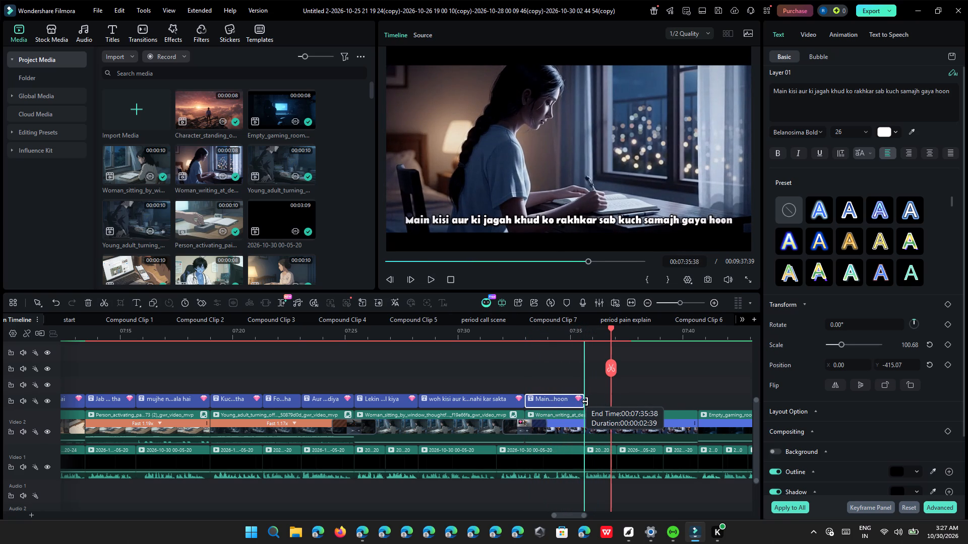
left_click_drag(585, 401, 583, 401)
Replay the last two captions and shorten "woh kisi aur ke poore experience ko explain nahi kar sakta" to end where the next voice-over clip starts.
left_click(525, 337)
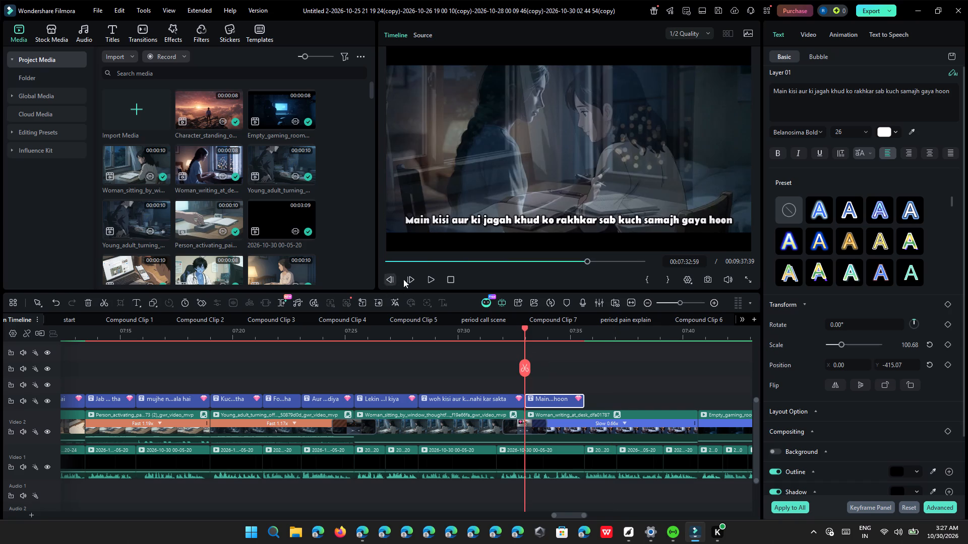
left_click(430, 281)
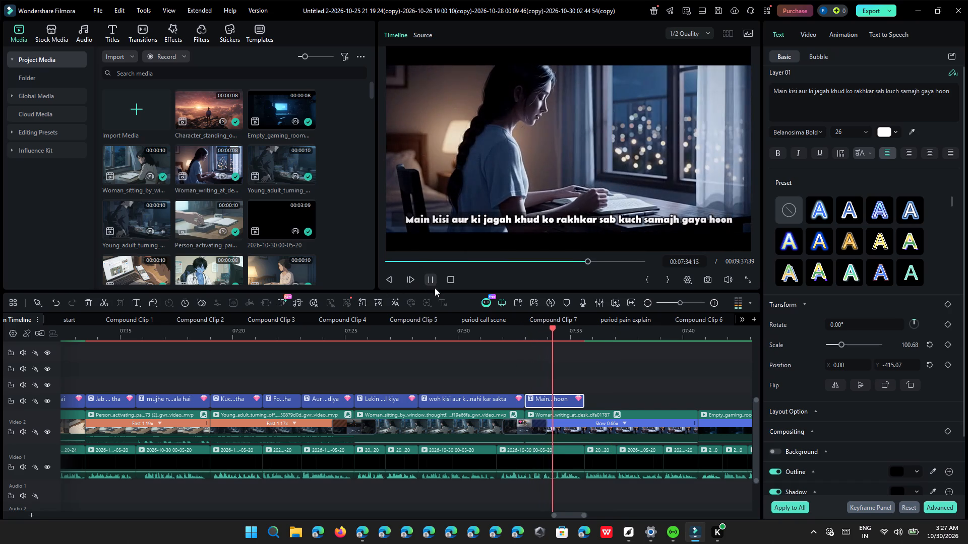
scroll(453, 304, "up", 5, "ctrl")
left_click(493, 336)
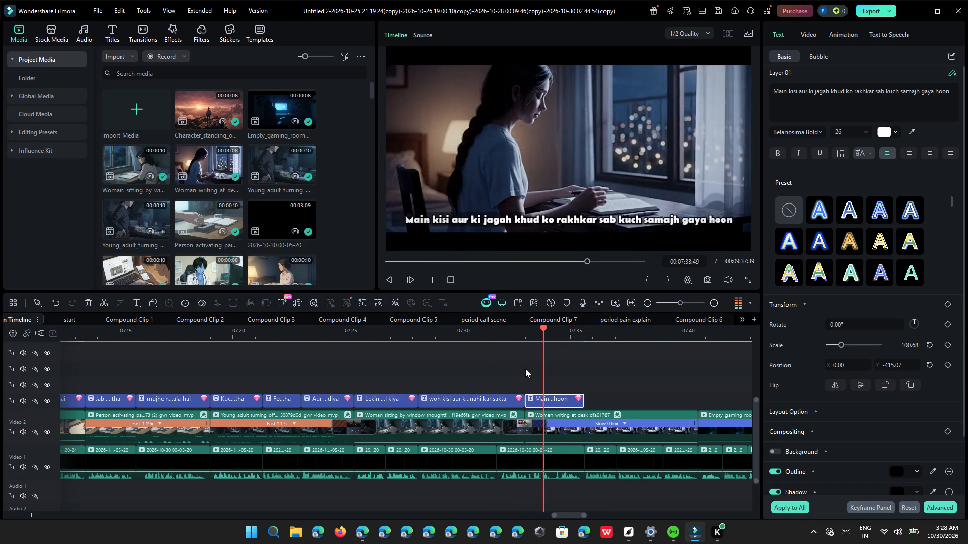
scroll(522, 375, "up", 3, "ctrl")
left_click(438, 335)
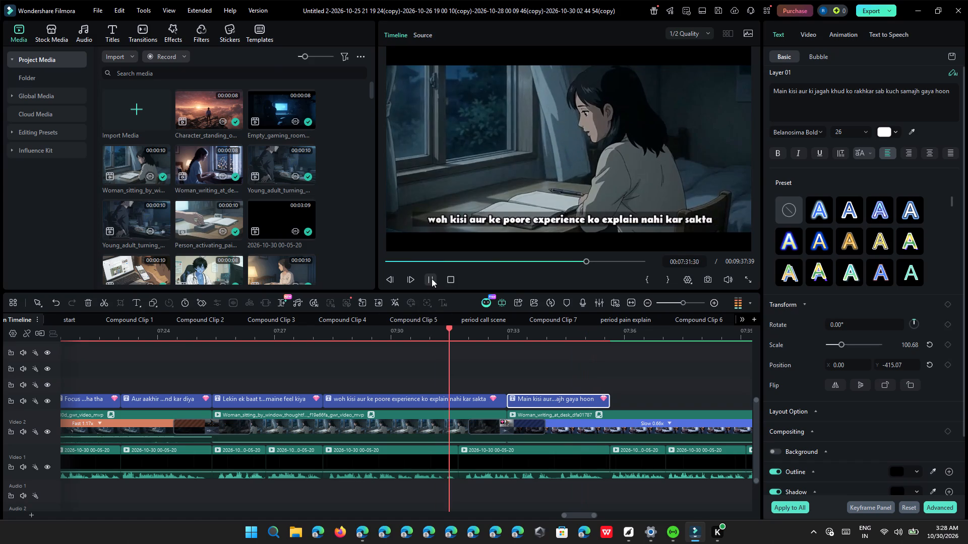
left_click(432, 279)
left_click(489, 400)
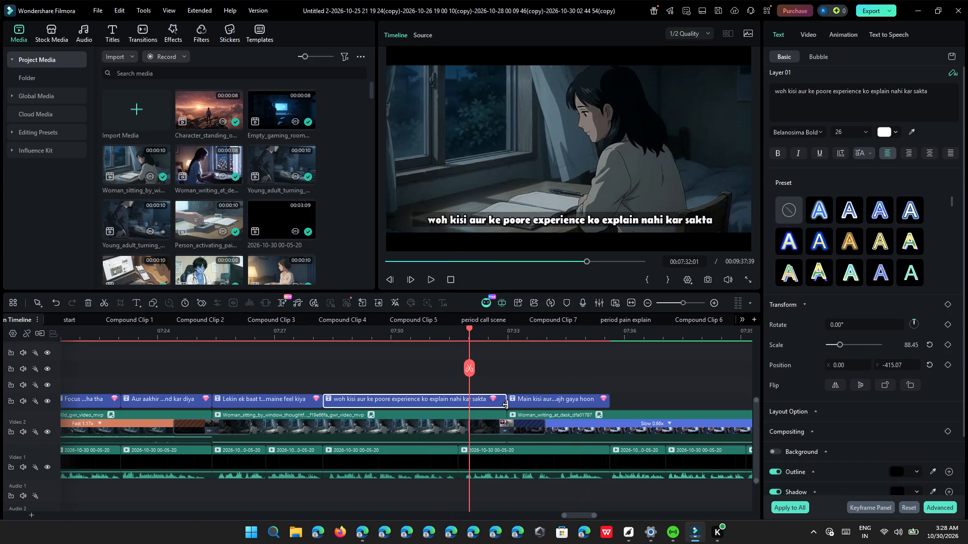
left_click_drag(506, 404, 458, 404)
Move the "Main kisi aur ki jagah khud ko rakhkar sab kuch samajh gaya hoon" caption earlier, flush against the shortened caption's end.
left_click_drag(518, 403, 510, 402)
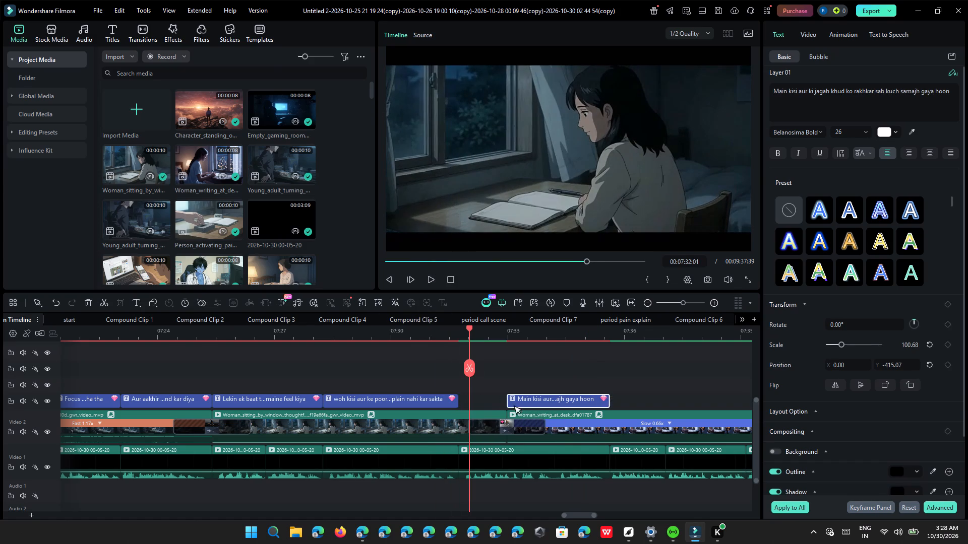
left_click_drag(510, 402, 473, 401)
left_click(489, 403)
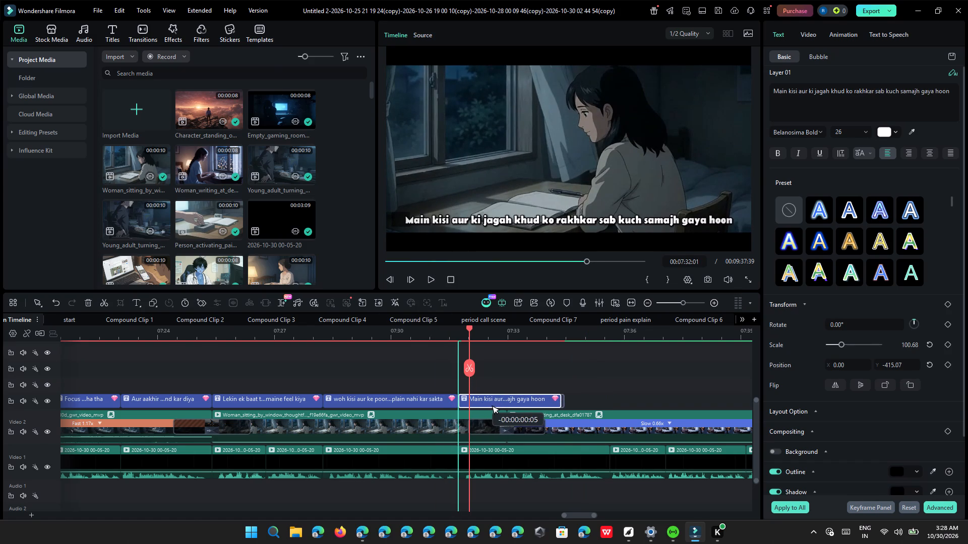
left_click(452, 336)
scroll(468, 362, "up", 5, "ctrl")
left_click_drag(496, 398, 490, 398)
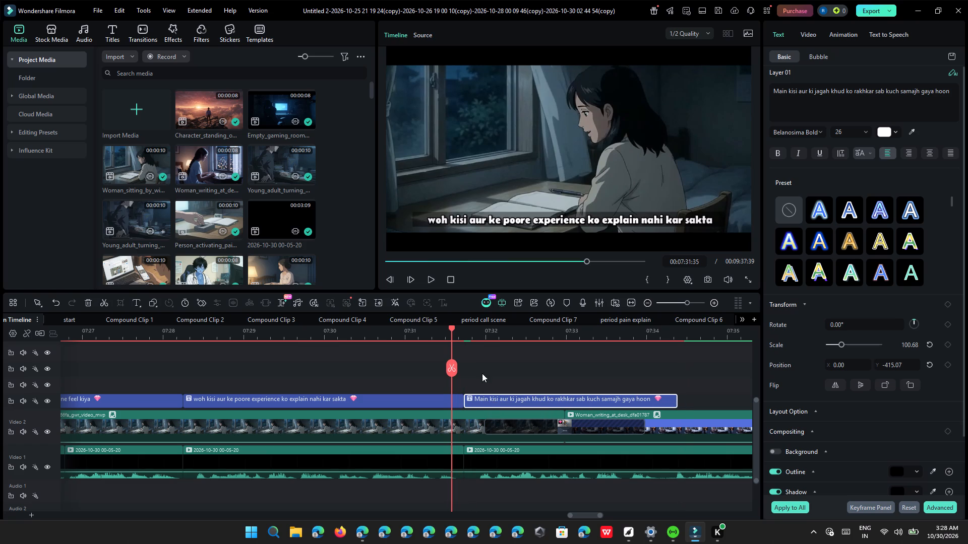
Play the moved caption against the voice-over and trim its end to 07:34:09.
left_click(427, 280)
scroll(507, 412, "down", 3)
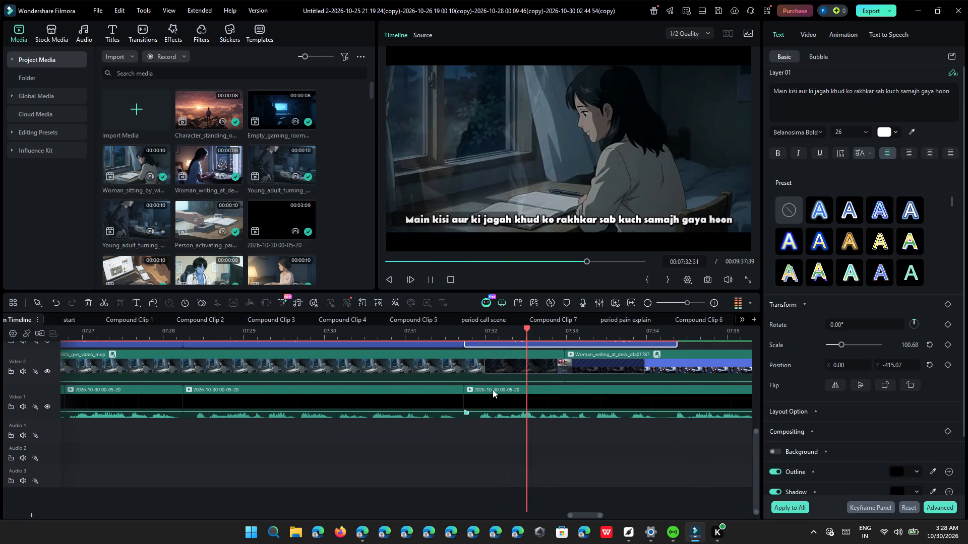
scroll(493, 388, "down", 6, "ctrl")
scroll(498, 398, "up", 3)
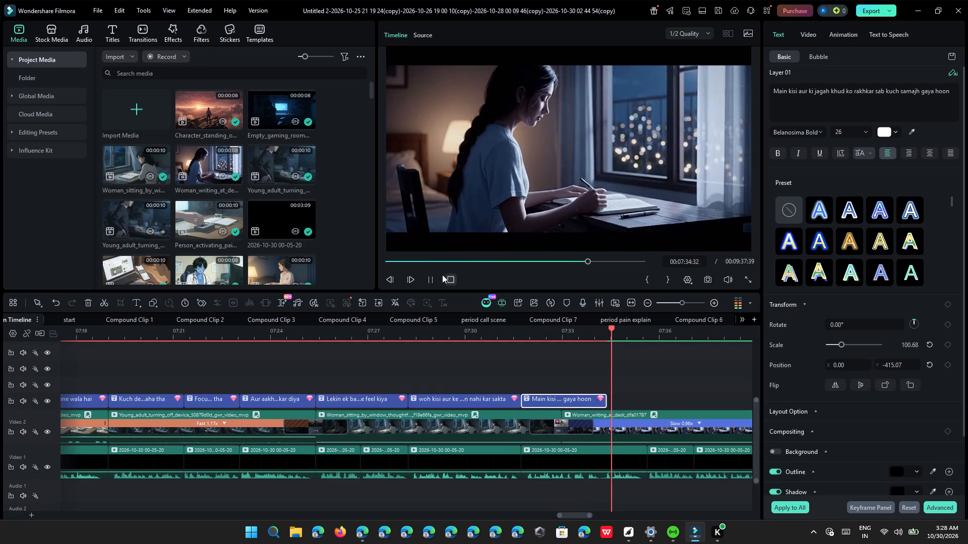
left_click(434, 277)
left_click(584, 333)
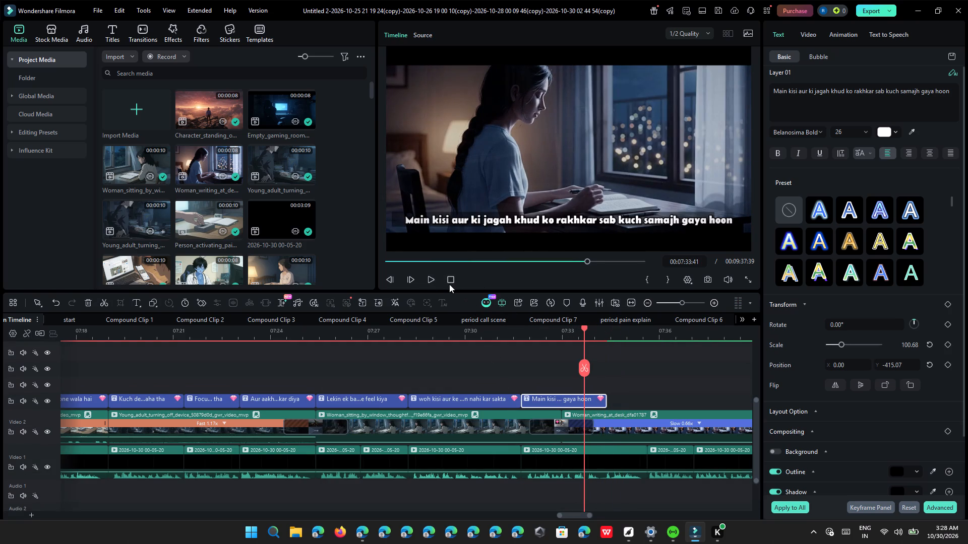
left_click(435, 280)
left_click(435, 280)
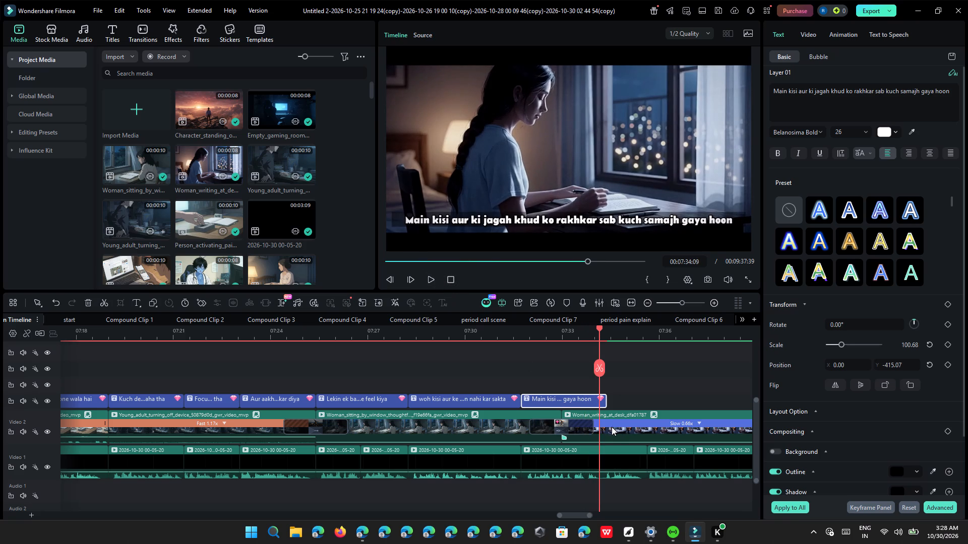
left_click_drag(607, 396, 598, 397)
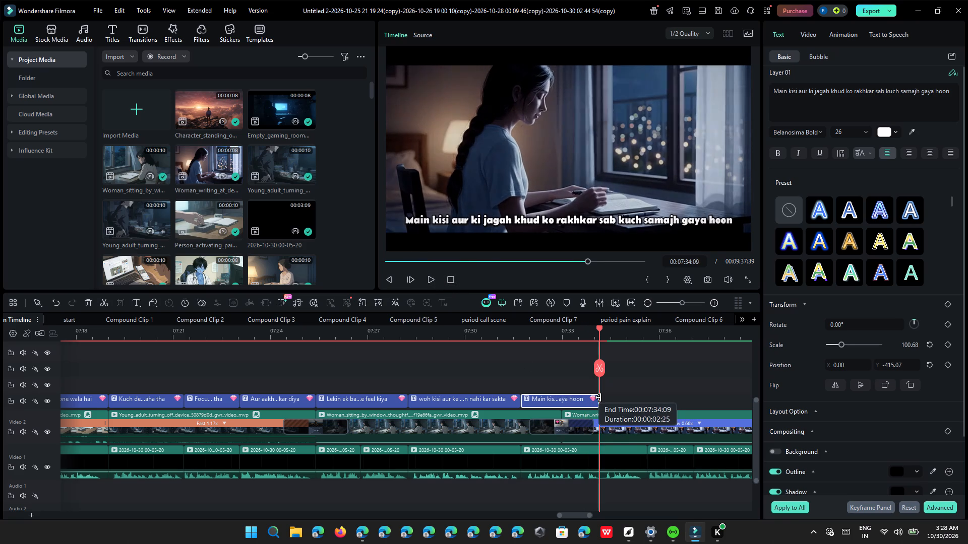
left_click_drag(598, 397, 600, 397)
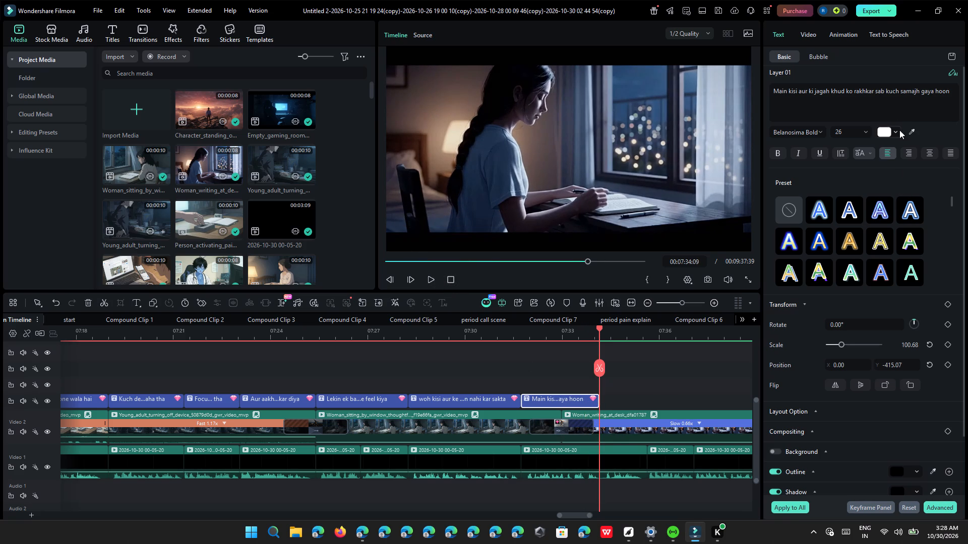
Cut "sab kuch samajh gaya hoon" out of the caption's text, leaving "Main kisi aur ki jagah khud ko rakhkar".
left_click_drag(874, 92, 964, 98)
left_click_drag(883, 92, 964, 98)
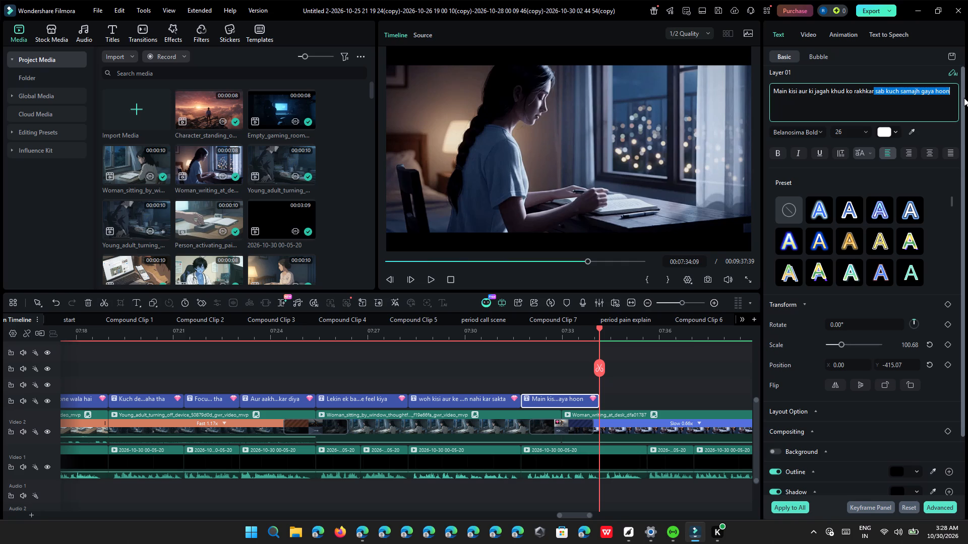
key("ctrl+x")
Duplicate the "Main kisi aur ki jagah khud ko rakhkar" caption directly after it and replace the copy's text with the cut words.
right_click(591, 409)
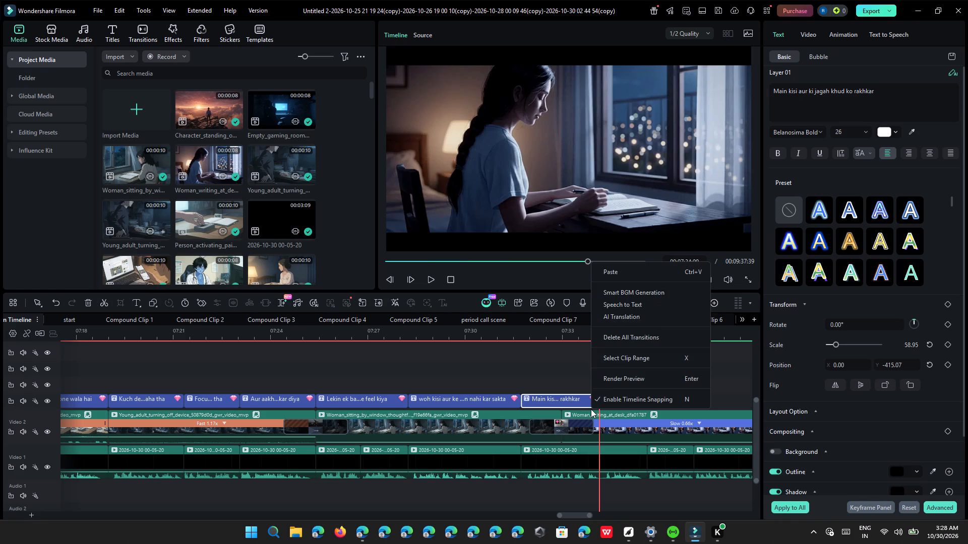
right_click(537, 400)
left_click(593, 91)
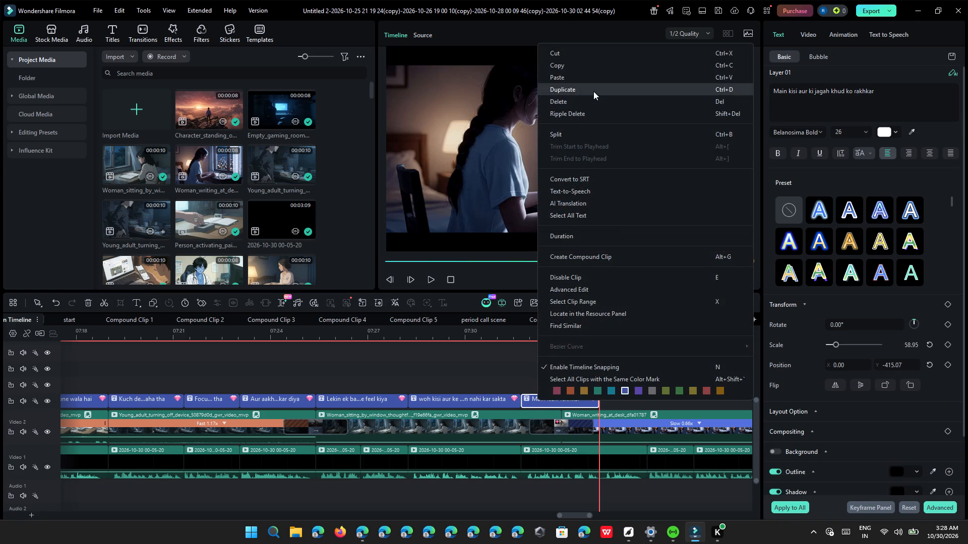
left_click(837, 106, "ctrl")
key("ctrl+a")
key("ctrl+v")
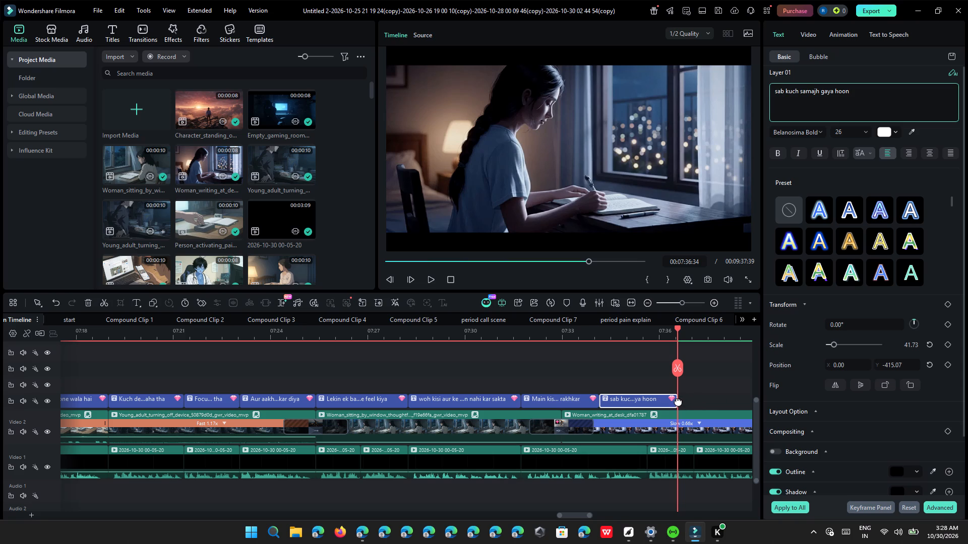
Shorten the "sab kuch samajh gaya hoon" caption to end at the next voice-over clip's start and play both halves back.
left_click_drag(676, 400, 646, 397)
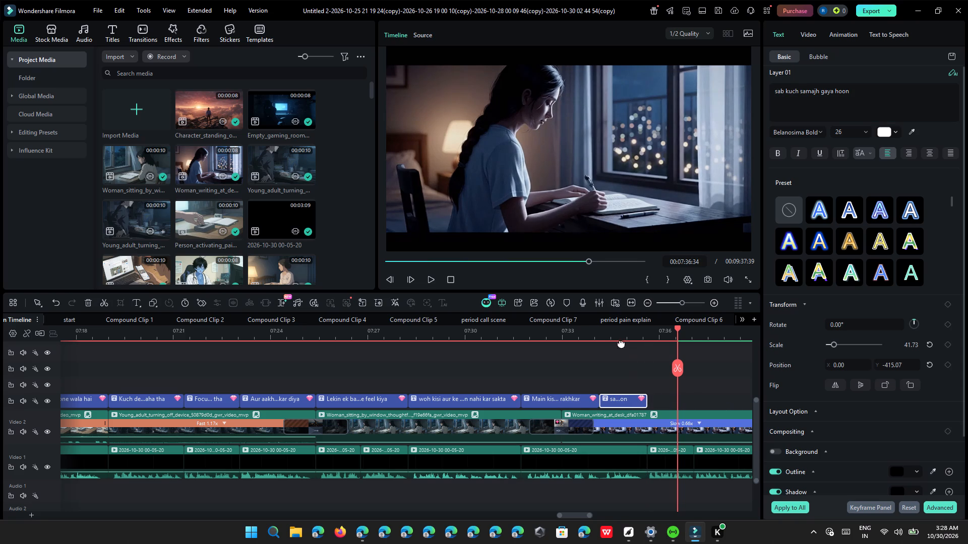
left_click(583, 342)
left_click(580, 335)
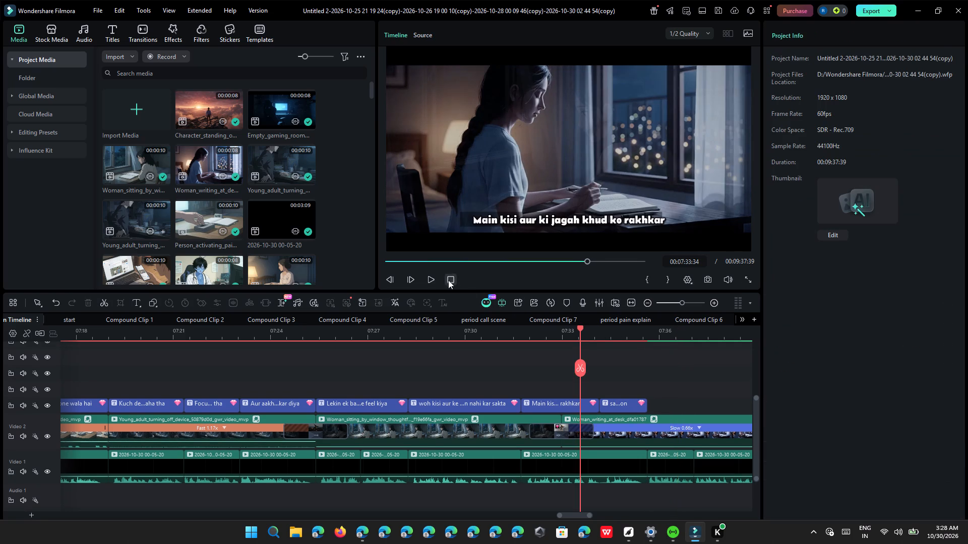
left_click(430, 279)
scroll(552, 405, "down", 2)
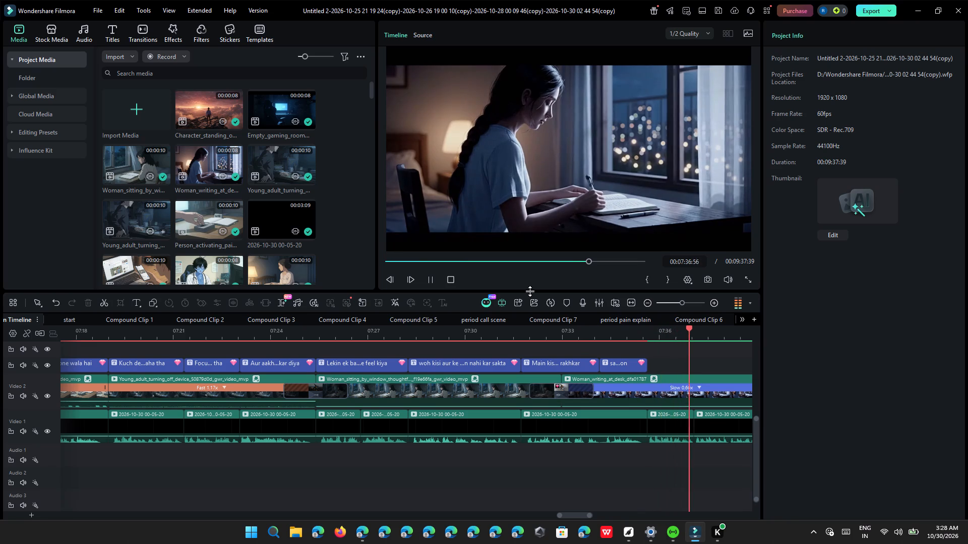
left_click(429, 274)
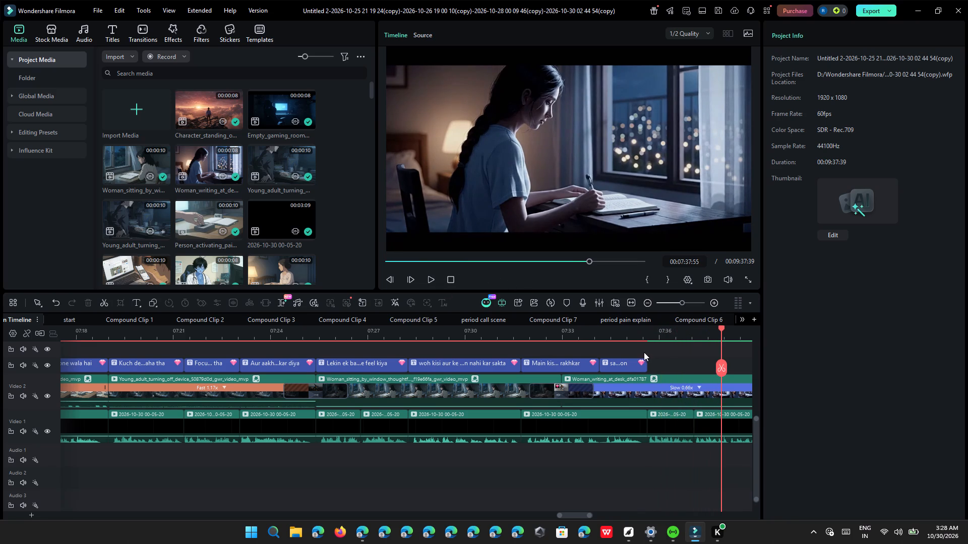
Duplicate the "sab kuch samajh gaya hoon" caption and butt the copy against the original's end.
right_click(640, 364)
left_click(681, 56)
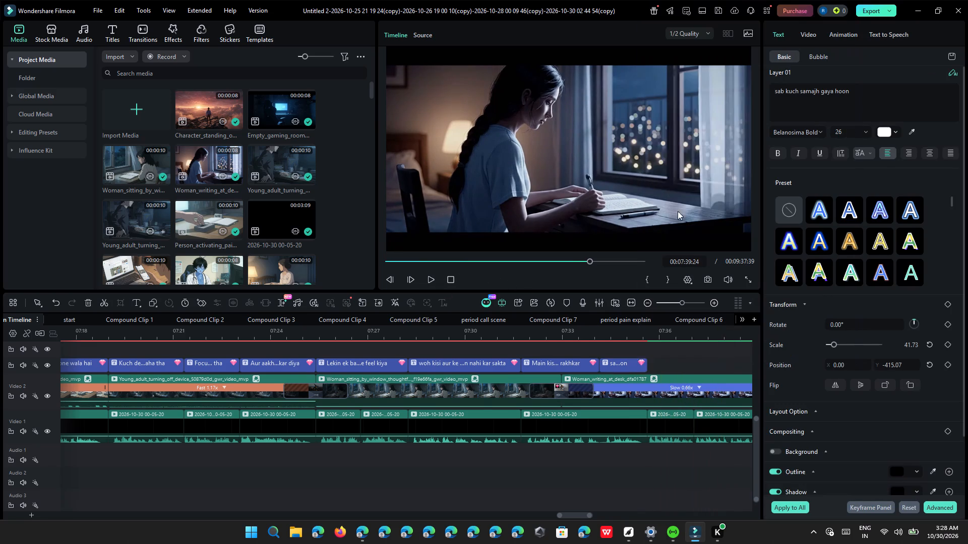
left_click_drag(699, 363, 627, 361)
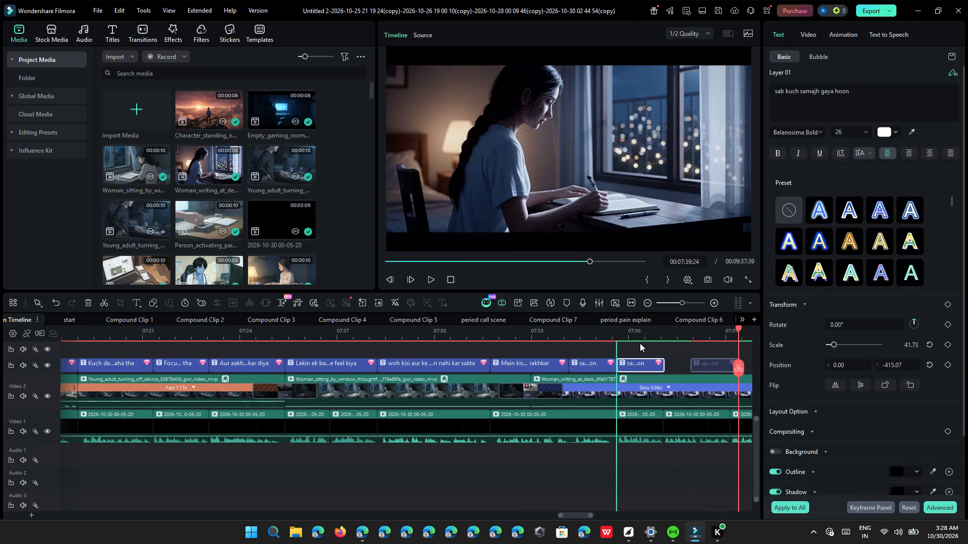
Replace the newest caption's text with "Main kisi aur ki jagah khud ko rakhkar sab kuch samajh gaya hoon" from the clipboard history and play it back.
left_click(812, 141, "ctrl")
left_click(843, 104, "ctrl")
key("ctrl+a")
key("ctrl+v")
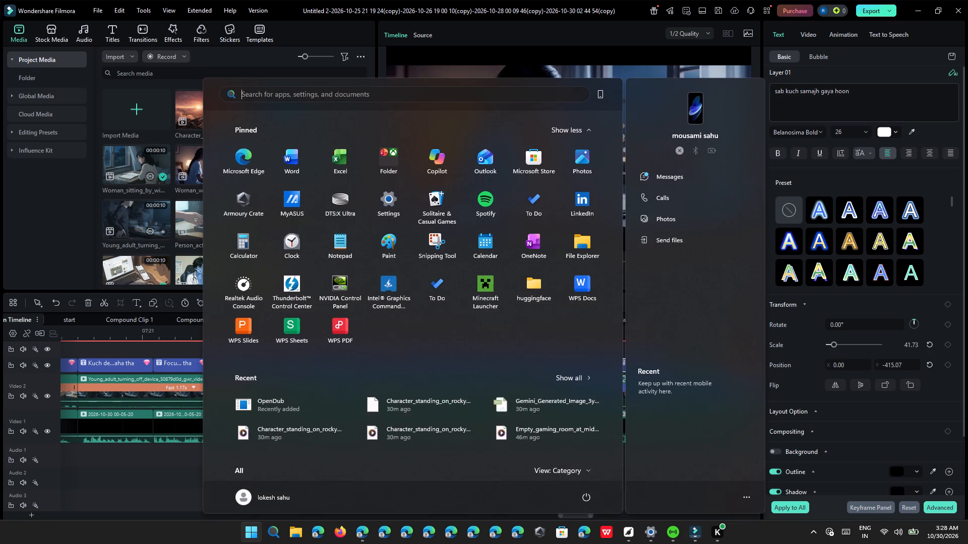
left_click(843, 104, "ctrl")
key("ctrl+a")
key("super+v")
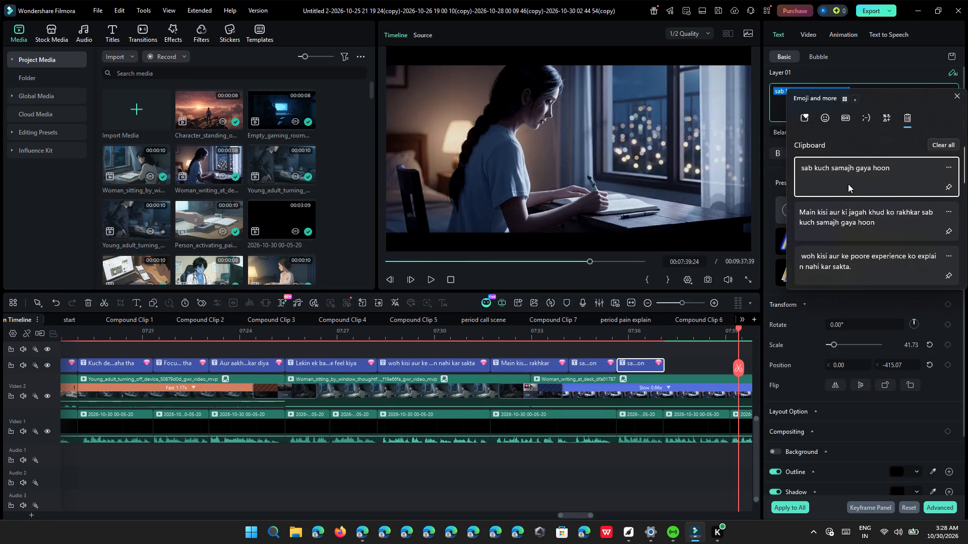
left_click(853, 217)
key("ctrl+v")
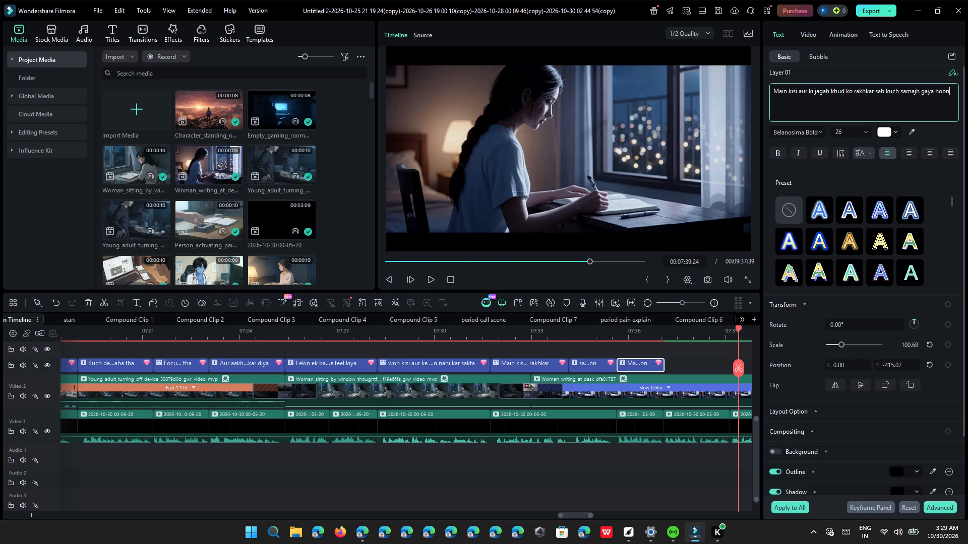
left_click(591, 335)
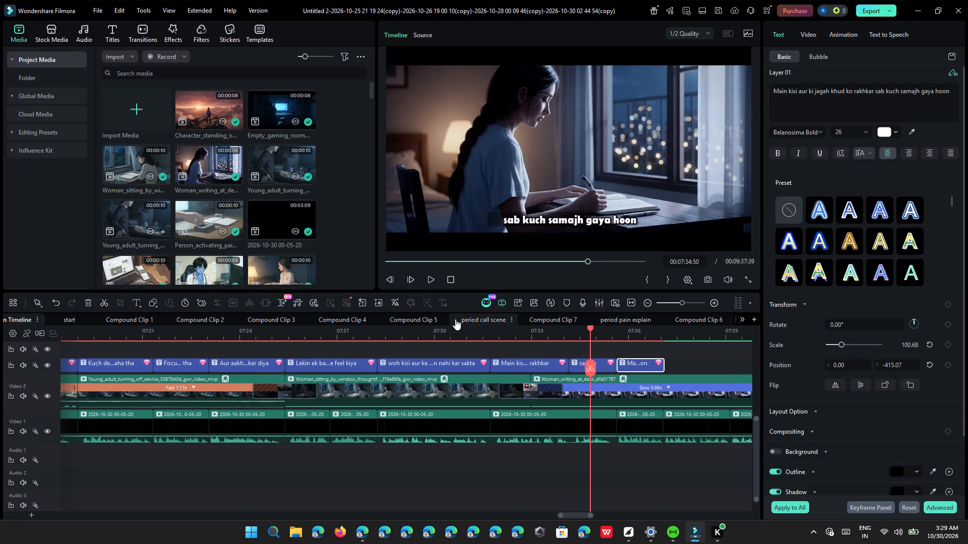
left_click(434, 284)
left_click(434, 284)
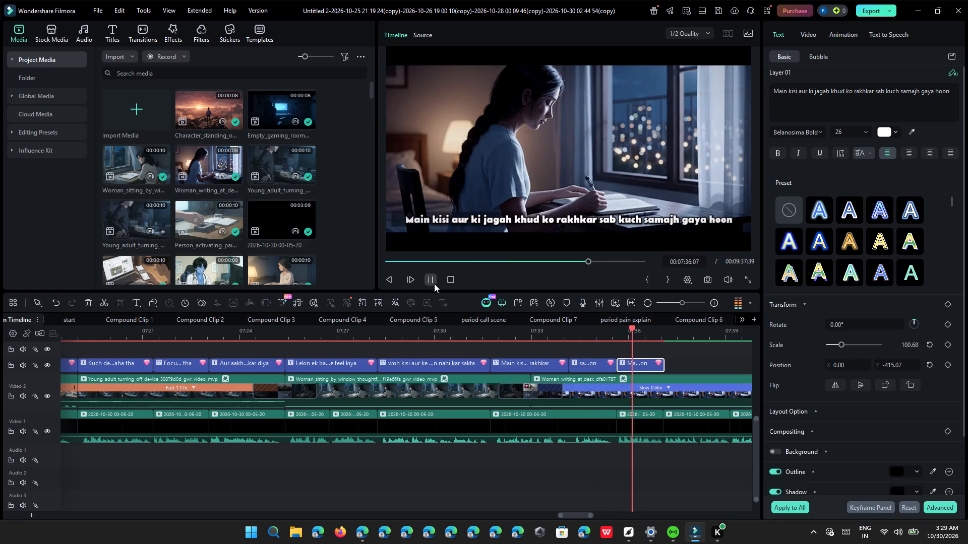
left_click(360, 542)
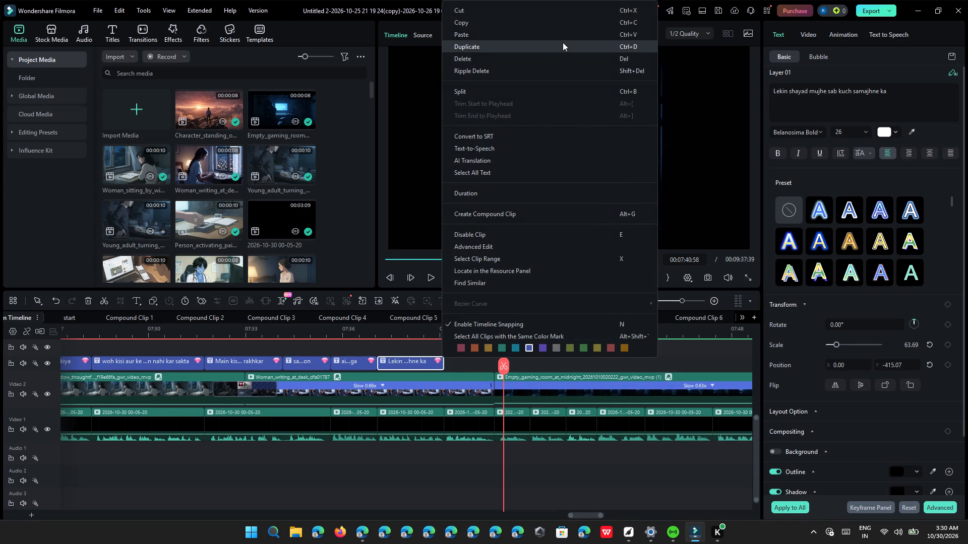
left_click(880, 103, "ctrl")
key("ctrl+a")
key("ctrl+v")
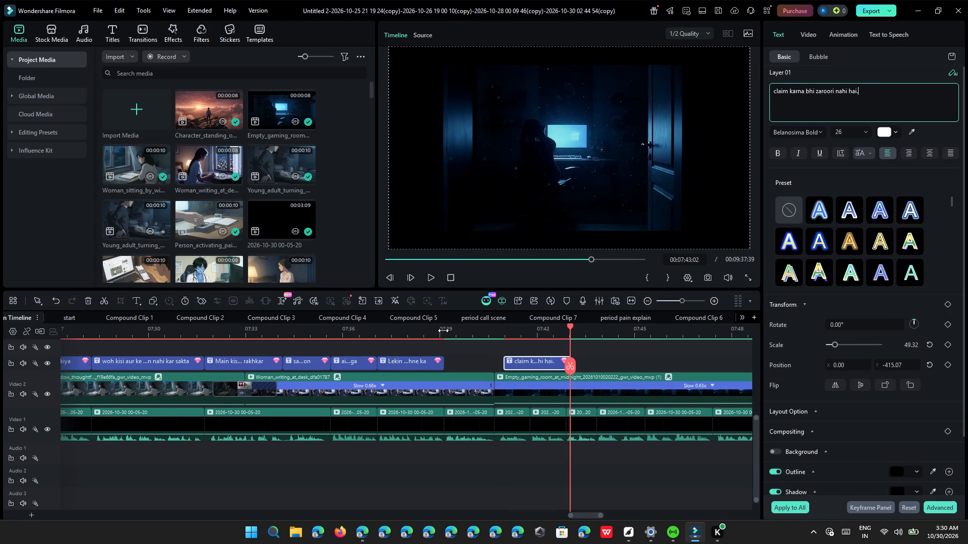
Butt the "claim karna bhi zaroori nahi hai." caption against the previous caption and trim its end to the voice-over clip's end.
left_click(439, 330)
left_click(443, 278)
left_click(432, 276)
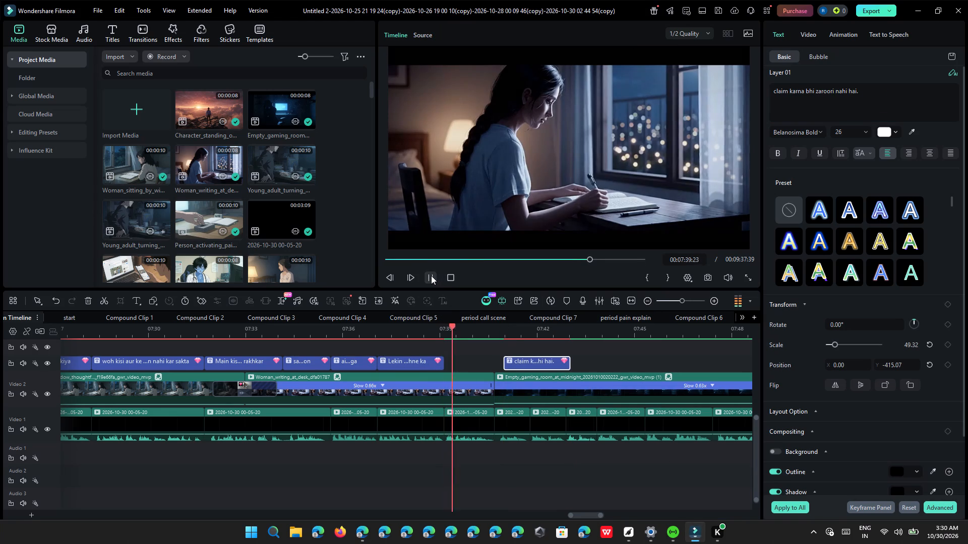
left_click(431, 276)
left_click_drag(542, 361, 516, 363)
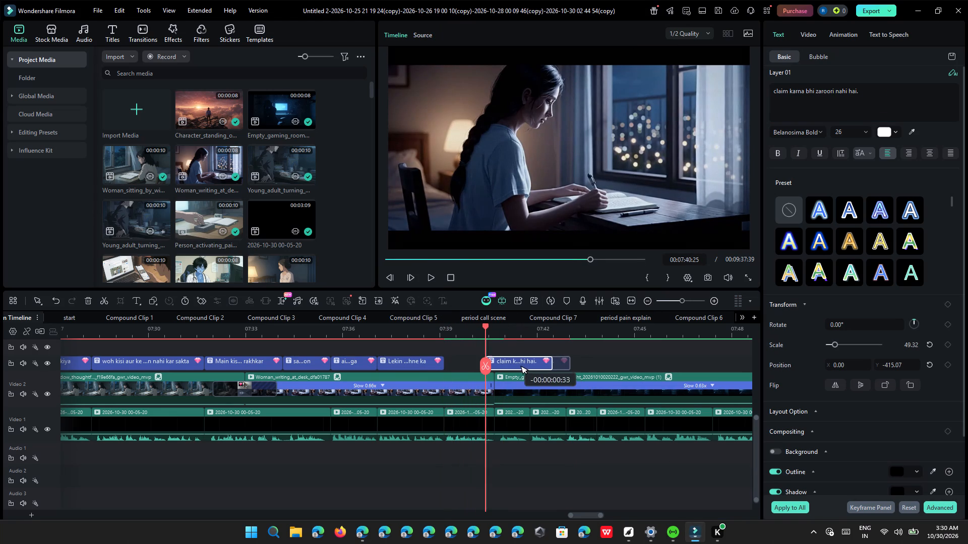
left_click_drag(516, 363, 481, 363)
left_click_drag(510, 361, 493, 360)
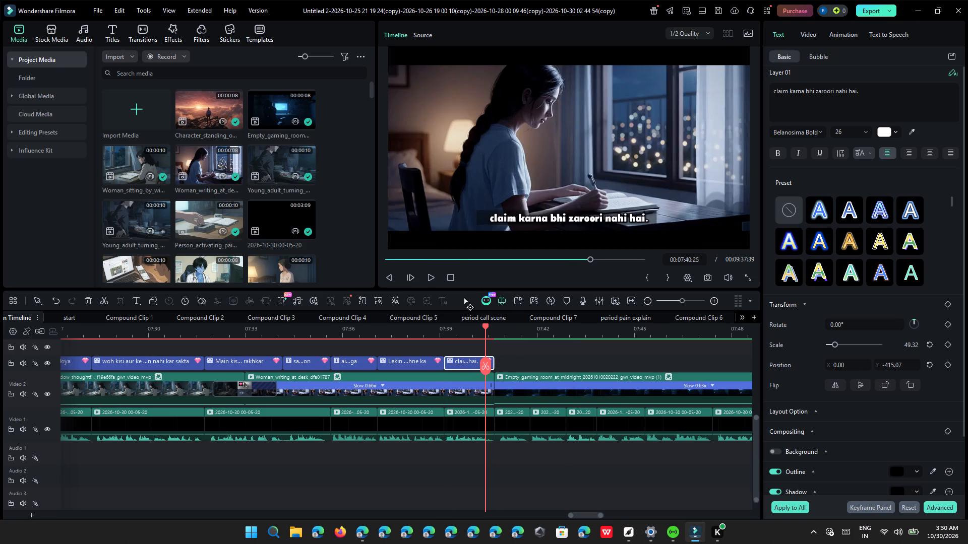
Play back the uncaptioned closing section after the "claim karna bhi zaroori nahi hai." caption, replaying the empty gaming room clip.
left_click(433, 281)
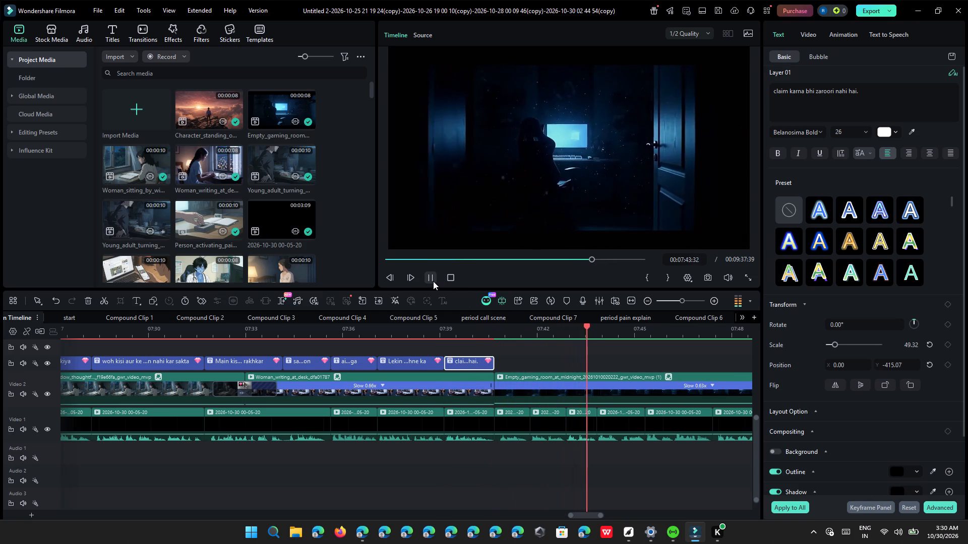
scroll(526, 422, "down", 4, "ctrl")
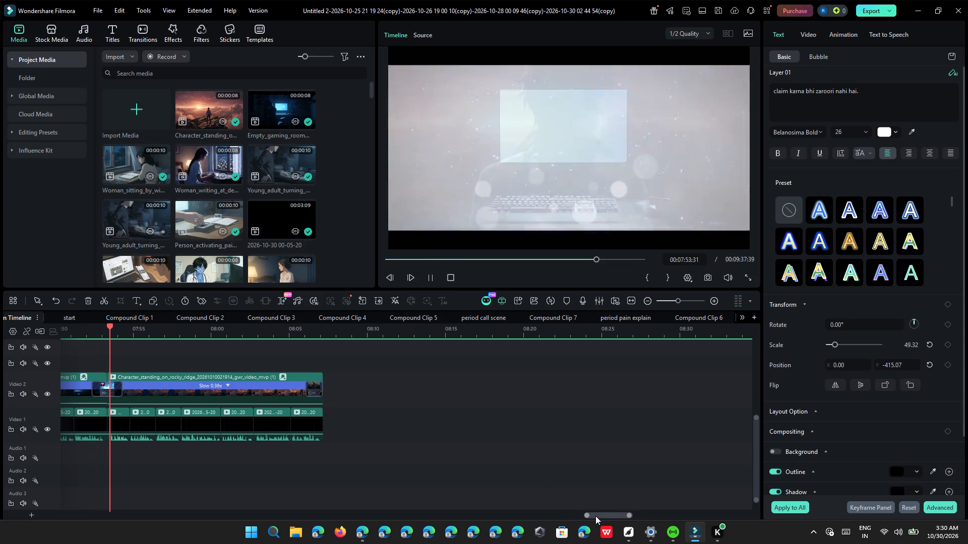
left_click_drag(595, 516, 575, 517)
scroll(549, 491, "down", 1)
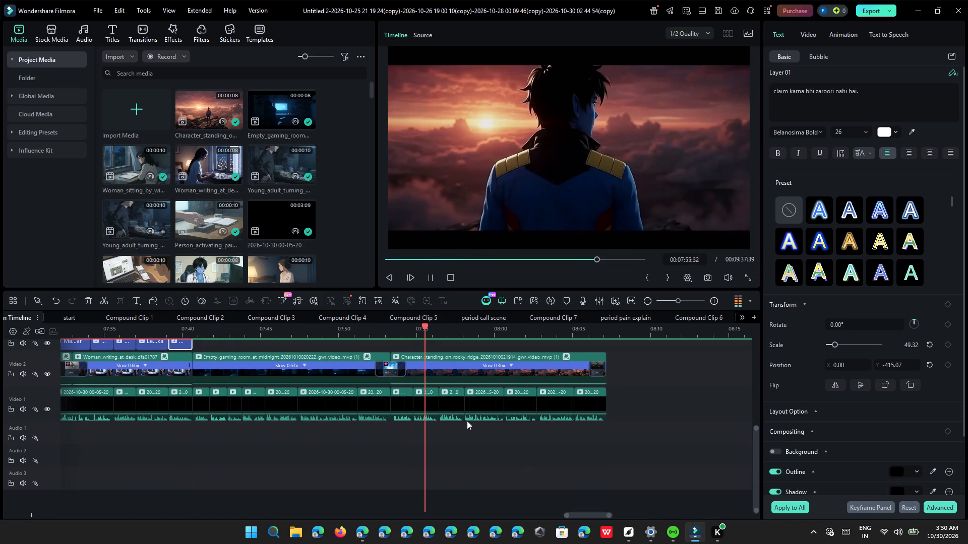
left_click(200, 332)
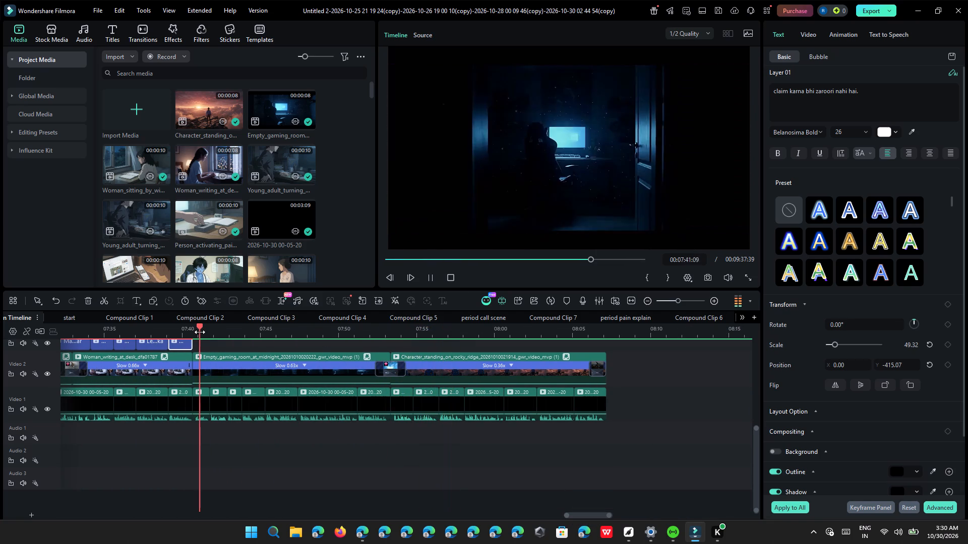
scroll(255, 375, "up", 3, "ctrl")
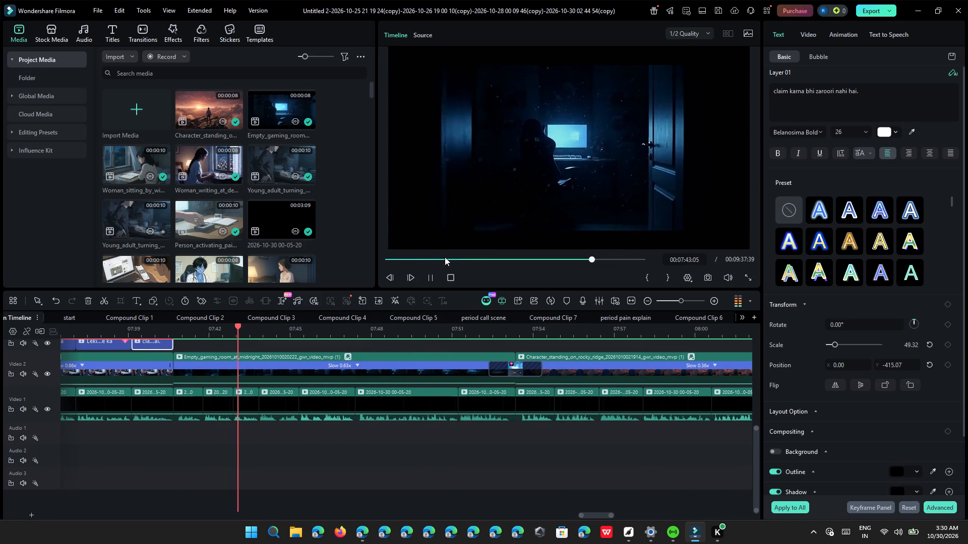
left_click(431, 273)
left_click(432, 281)
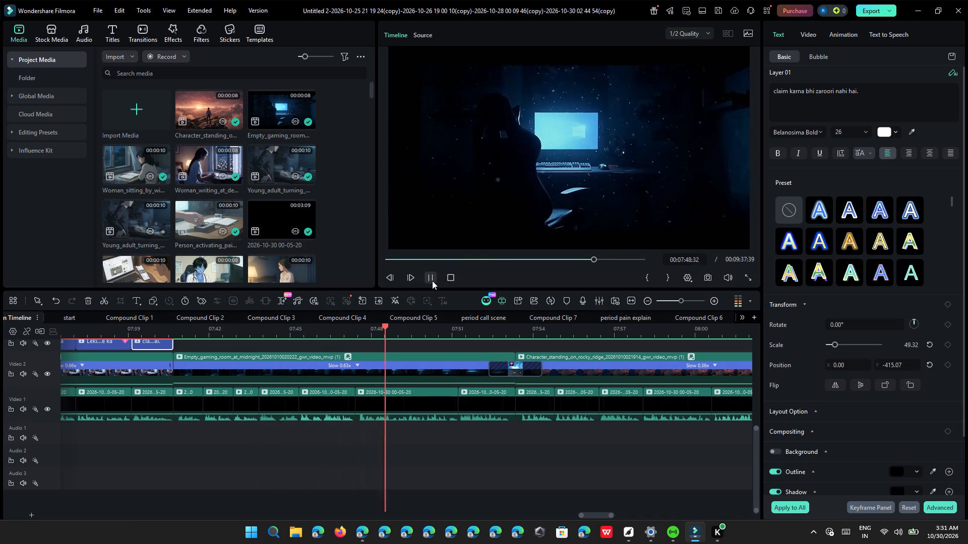
left_click(432, 281)
scroll(360, 388, "up", 3)
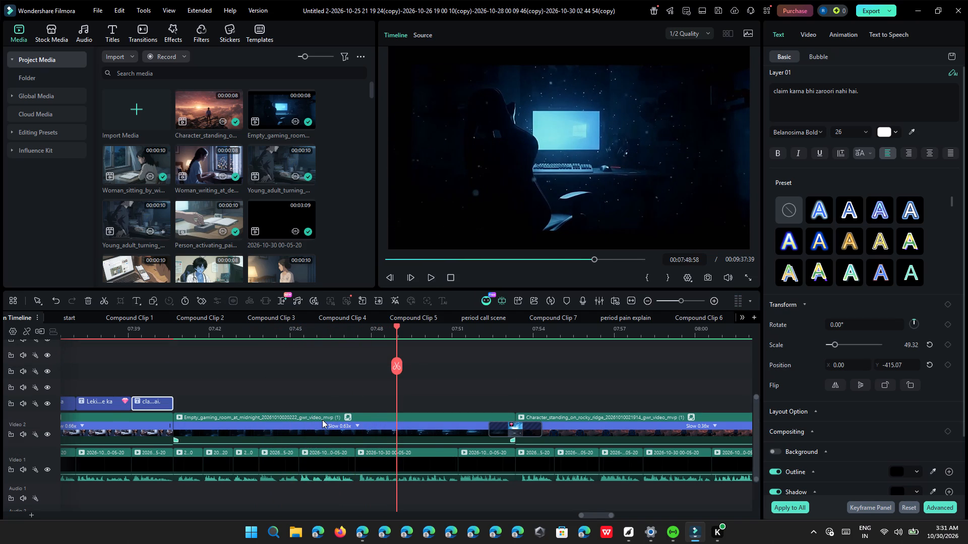
scroll(322, 420, "down", 10, "ctrl")
scroll(322, 420, "down", 2)
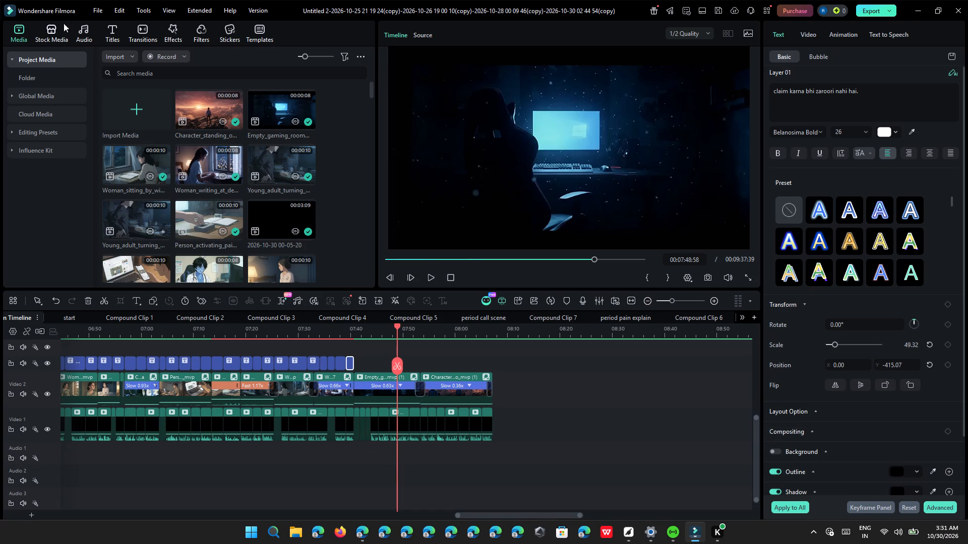
Save the project.
left_click(93, 7)
left_click(131, 109)
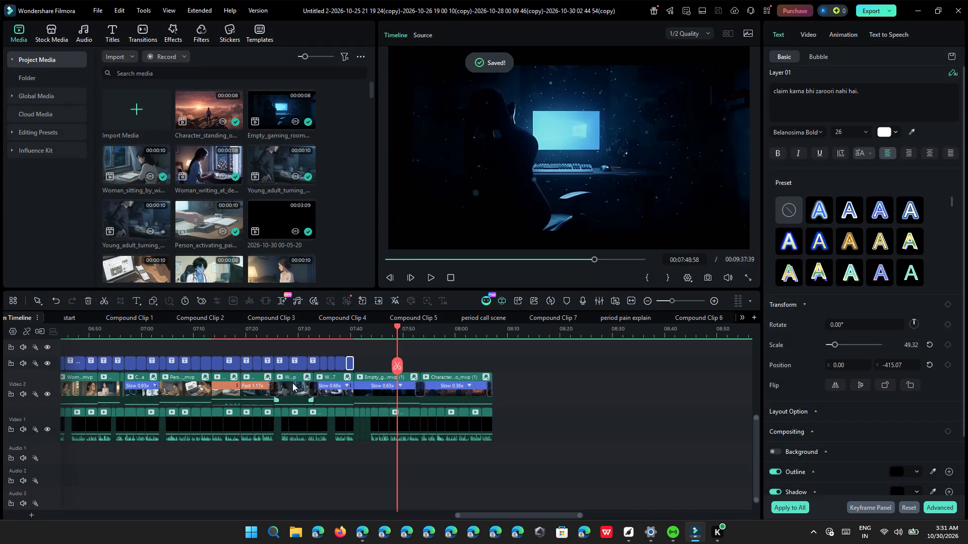
Look over the timeline from the video's opening through to the closing section to review the captions and clips.
scroll(402, 319, "down", 3)
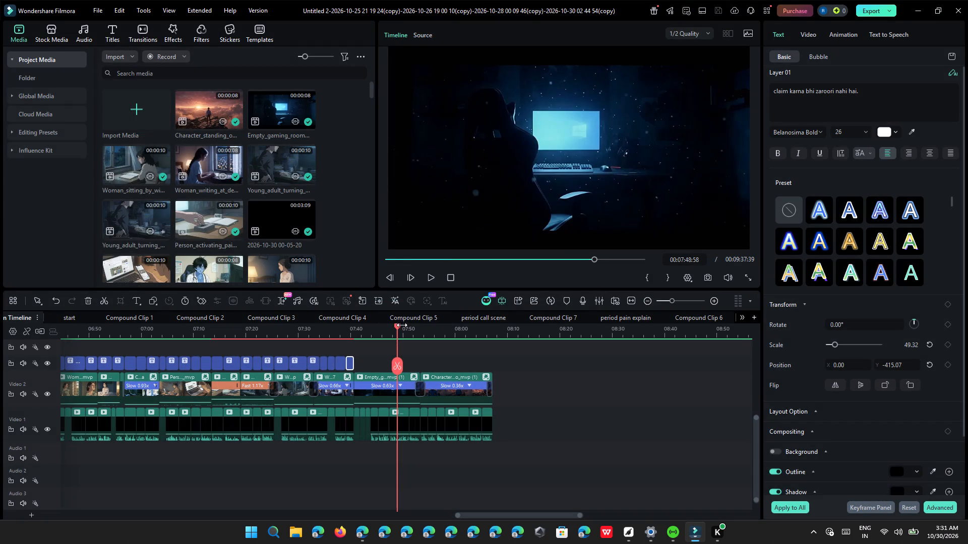
scroll(369, 416, "up", 3)
scroll(369, 416, "down", 4)
scroll(430, 457, "up", 1)
left_click_drag(486, 517, 483, 517)
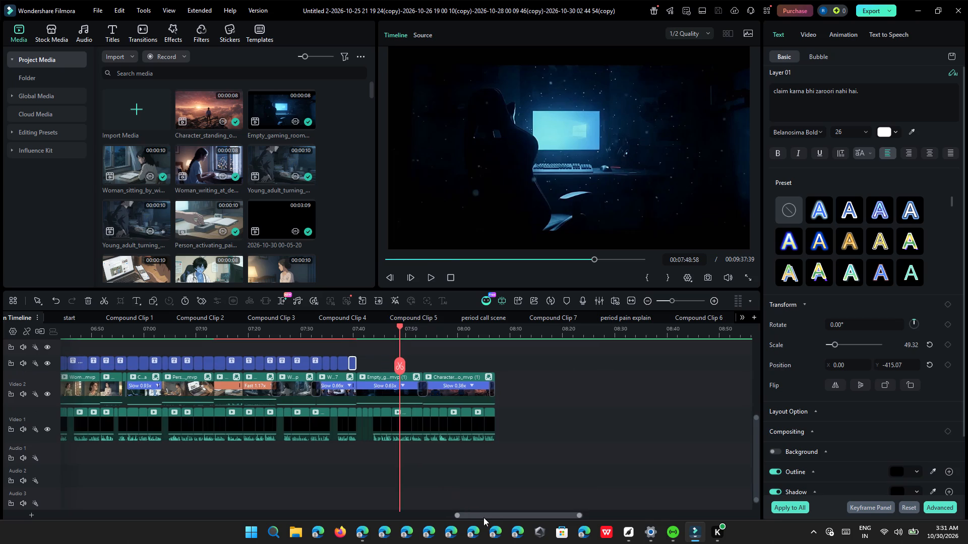
left_click_drag(483, 517, 77, 534)
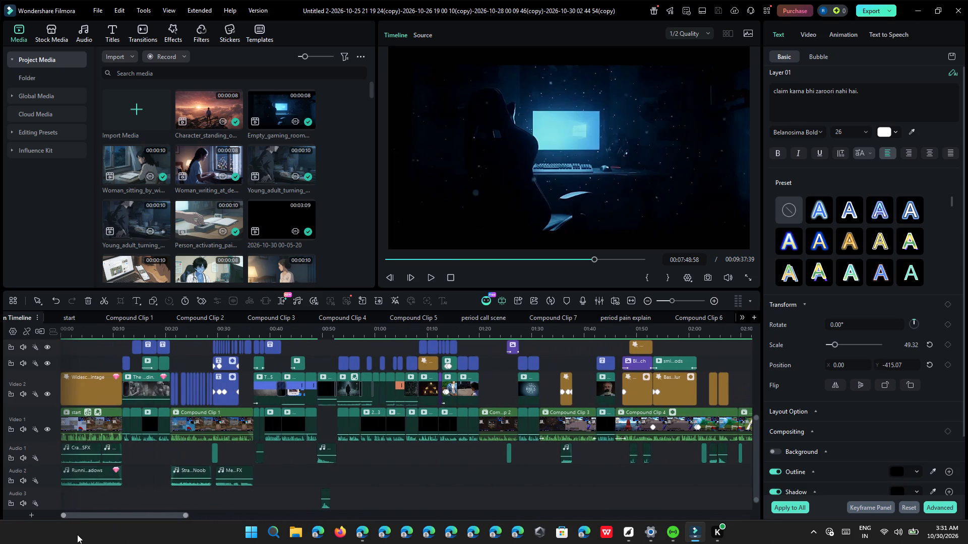
left_click_drag(77, 534, 313, 506)
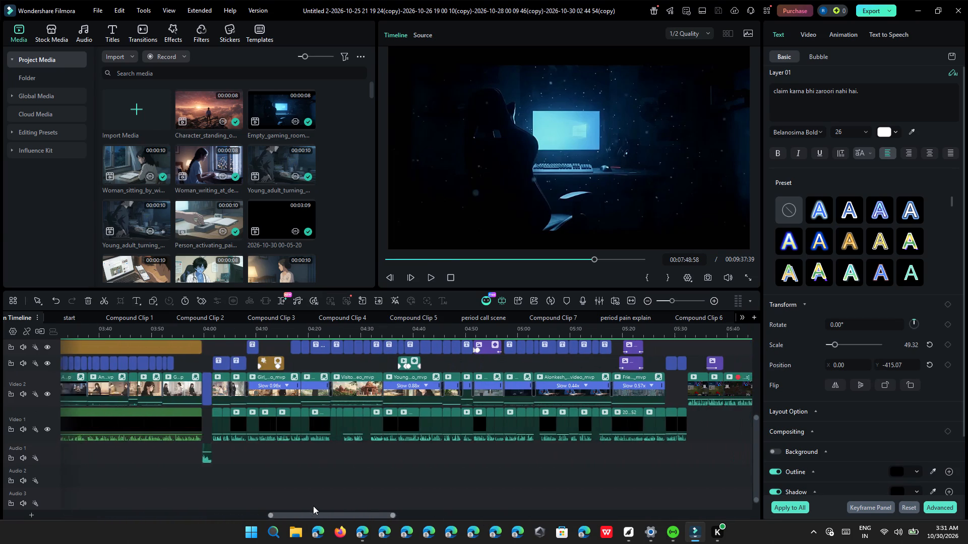
left_click_drag(313, 506, 482, 487)
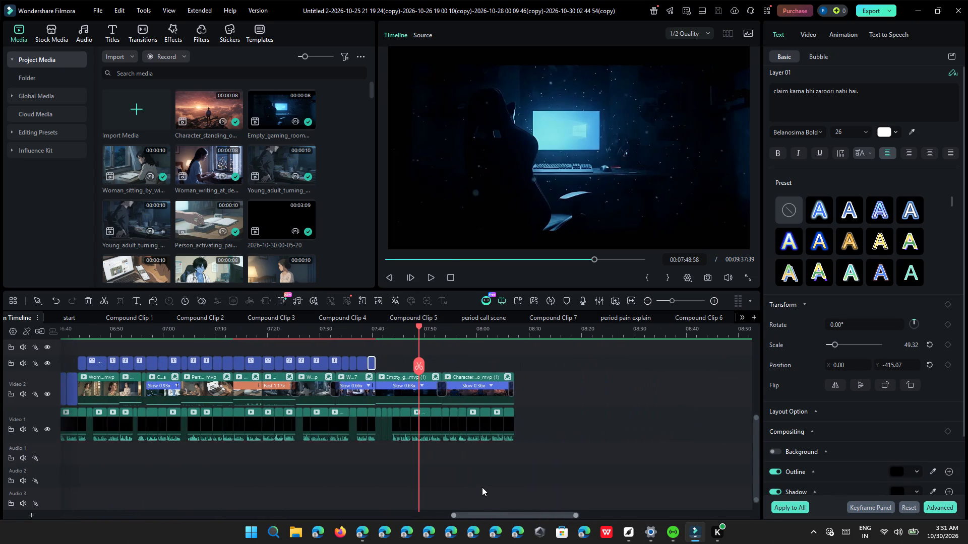
left_click_drag(482, 487, 469, 491)
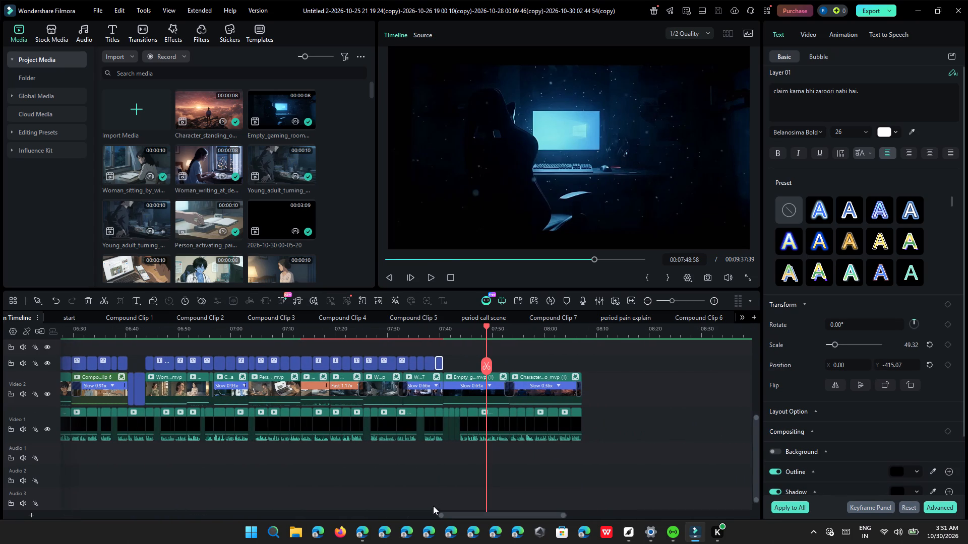
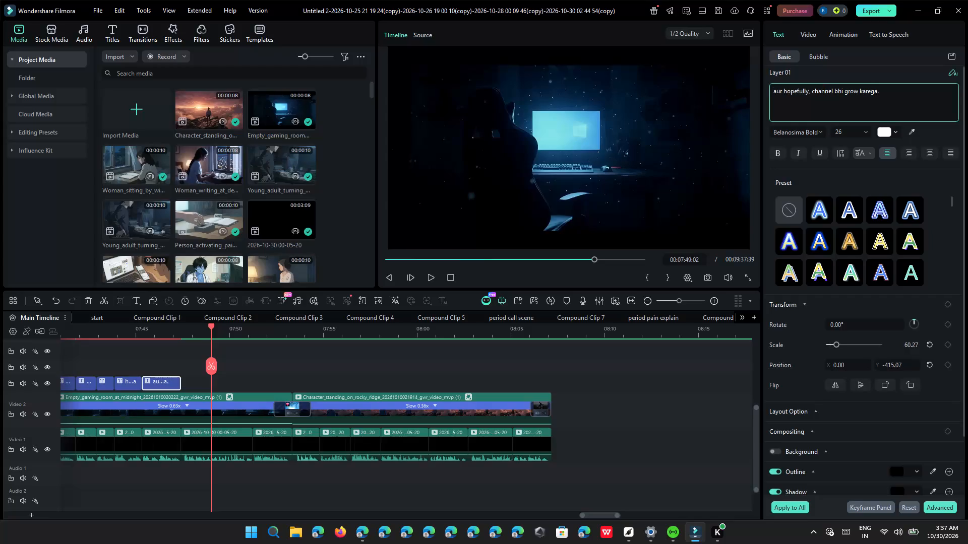
Remove the comma from the last caption so it reads "aur hopefully channel bhi grow karega.".
left_click(812, 93)
key("Left")
key("BackSpace")
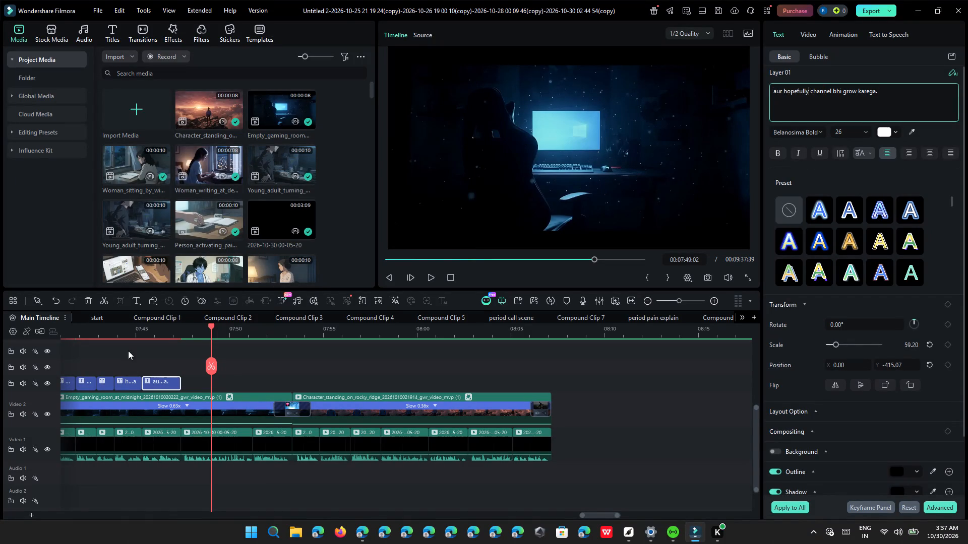
Play back the "aur hopefully channel bhi grow karega." caption and the uncaptioned stretch following it.
left_click(151, 335)
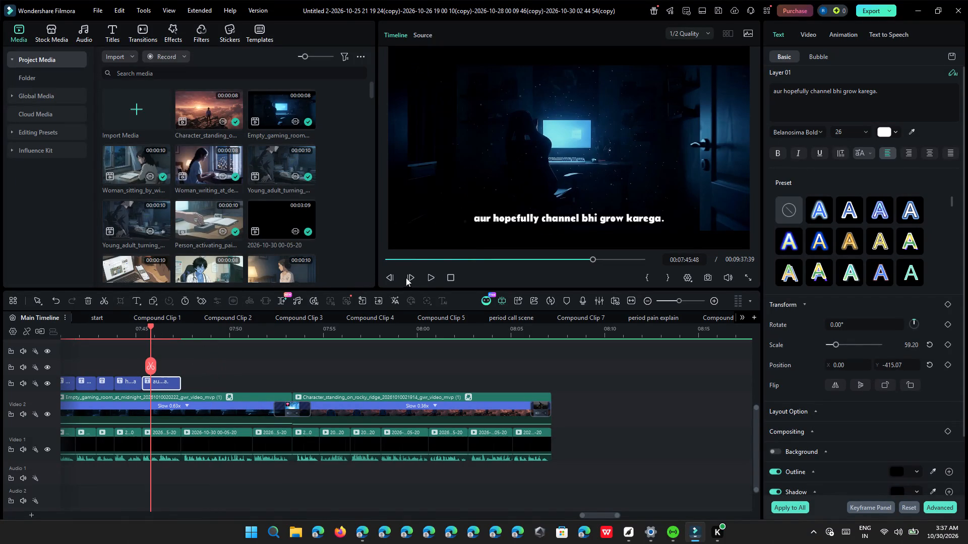
left_click(429, 271)
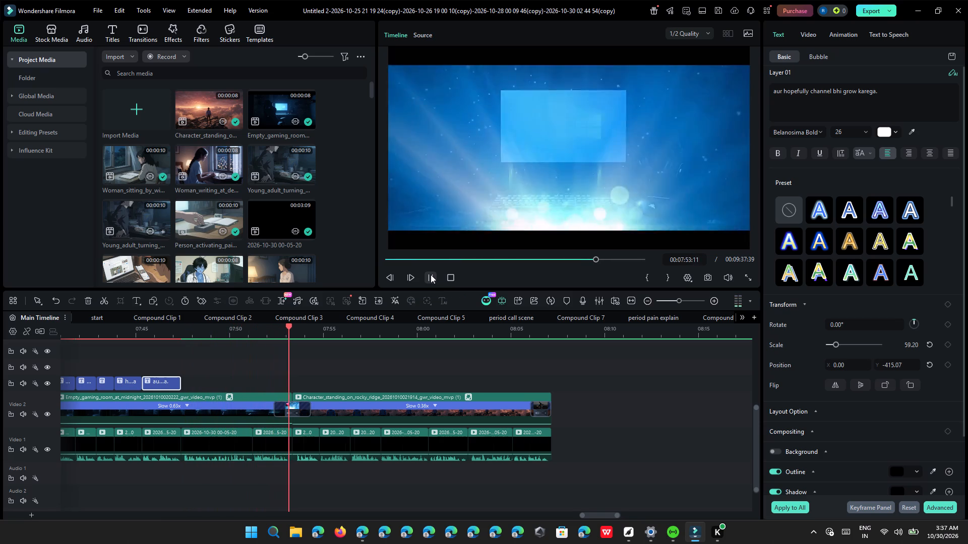
left_click(431, 275)
left_click(176, 337)
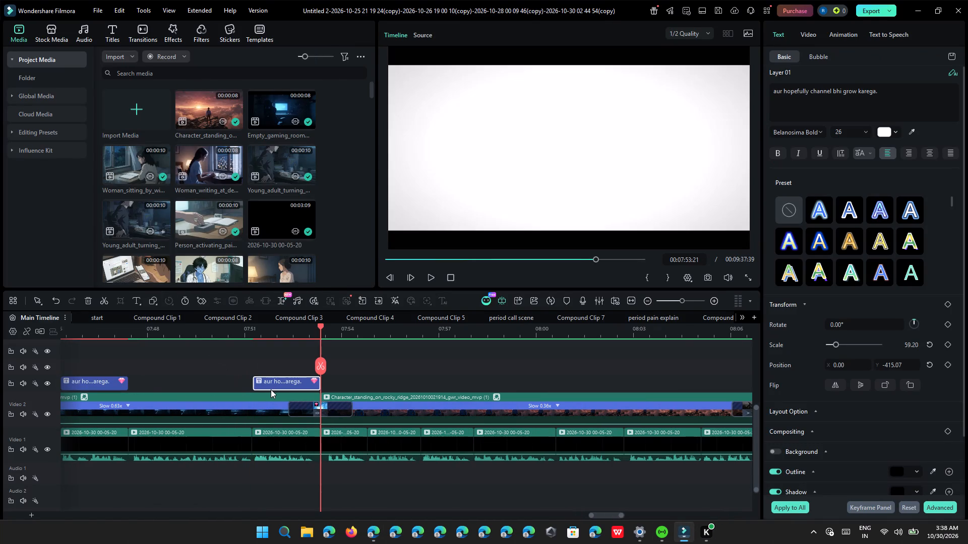
left_click_drag(271, 389, 147, 378)
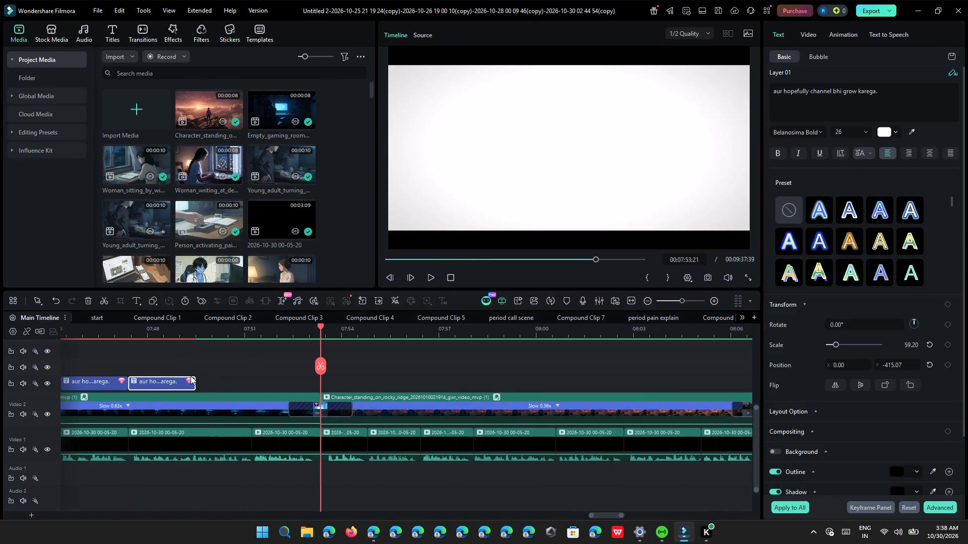
left_click(191, 376)
left_click_drag(196, 383, 323, 400)
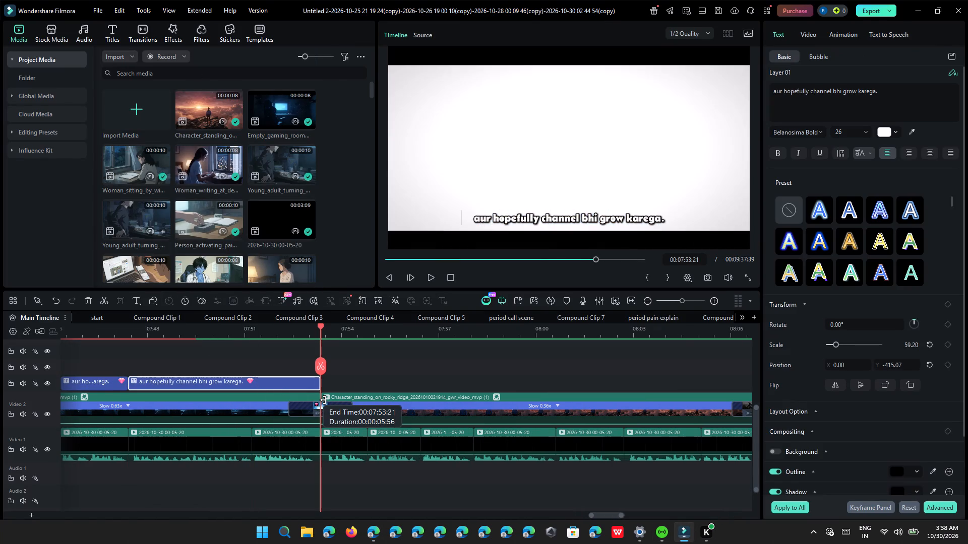
left_click_drag(323, 400, 337, 426)
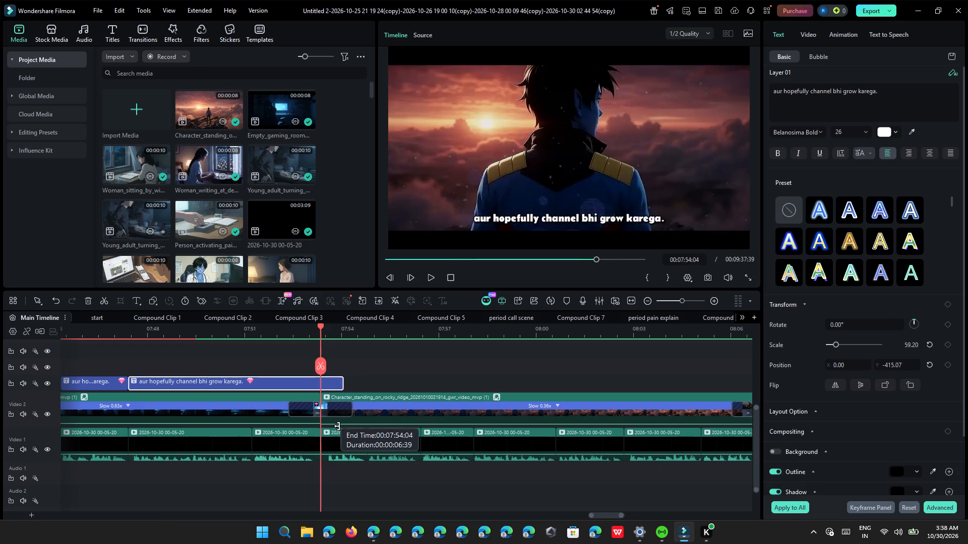
left_click_drag(337, 426, 321, 447)
Replace the duplicated caption's text with "ar agar kabhi gaming ke through kisi important topic par baat ho sakti hai".
left_click_drag(778, 79, 779, 86, "ctrl")
left_click(790, 97, "ctrl")
key("ctrl+a")
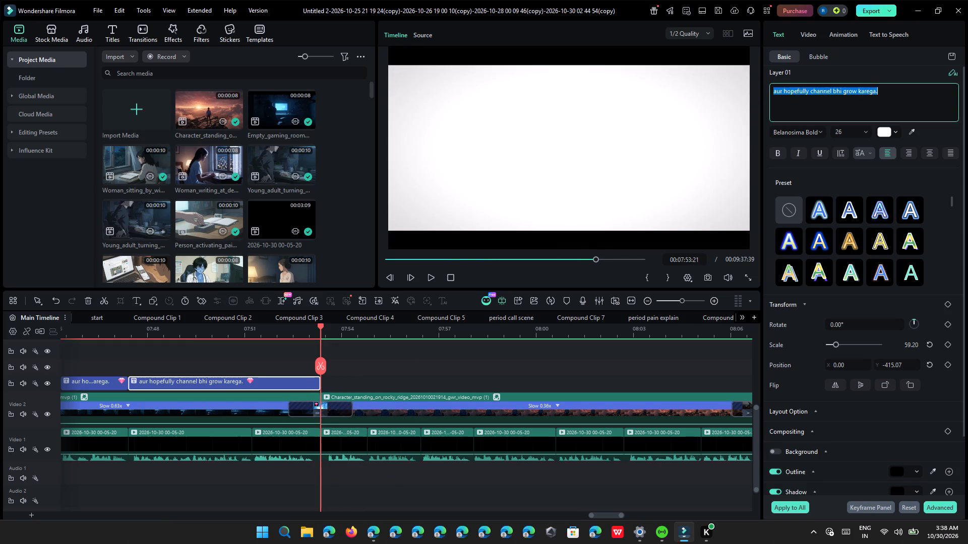
key("ctrl+v")
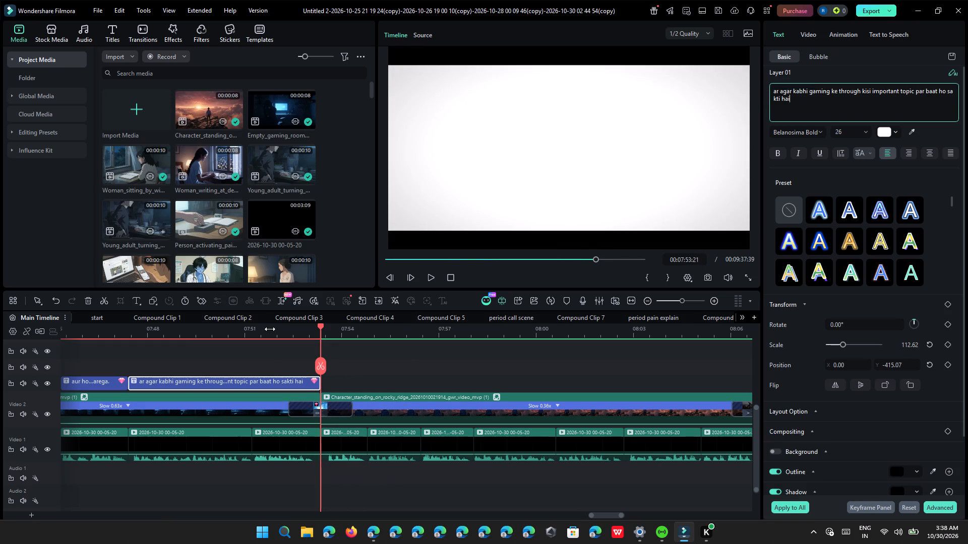
Play back the new "ar agar kabhi gaming" caption and trim its end to the end of the voice-over clip beneath it.
left_click(277, 329)
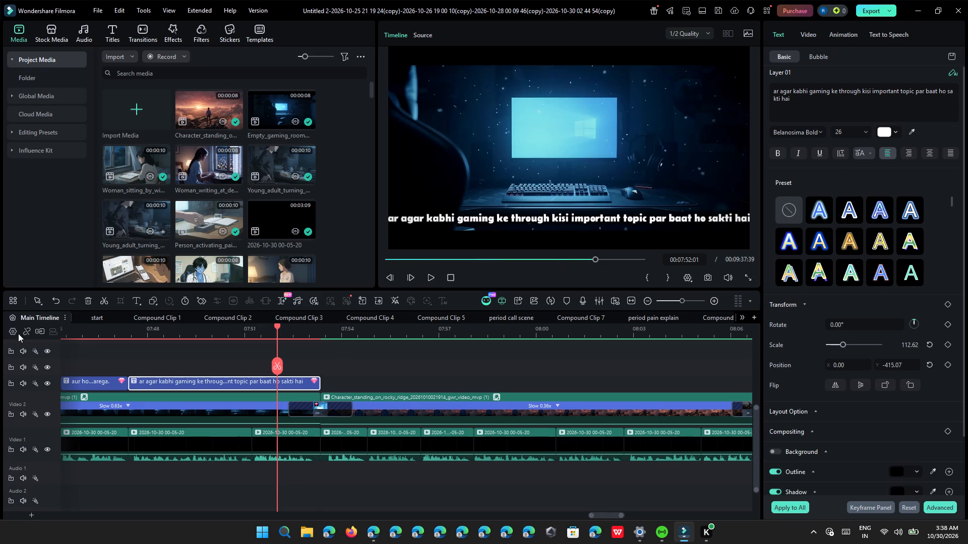
left_click(133, 331)
left_click(434, 278)
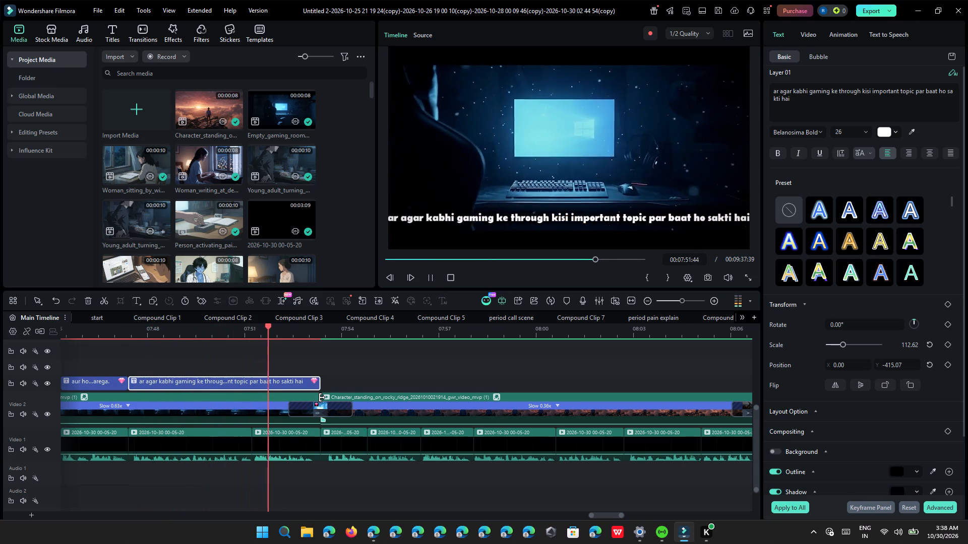
left_click_drag(317, 384, 290, 384)
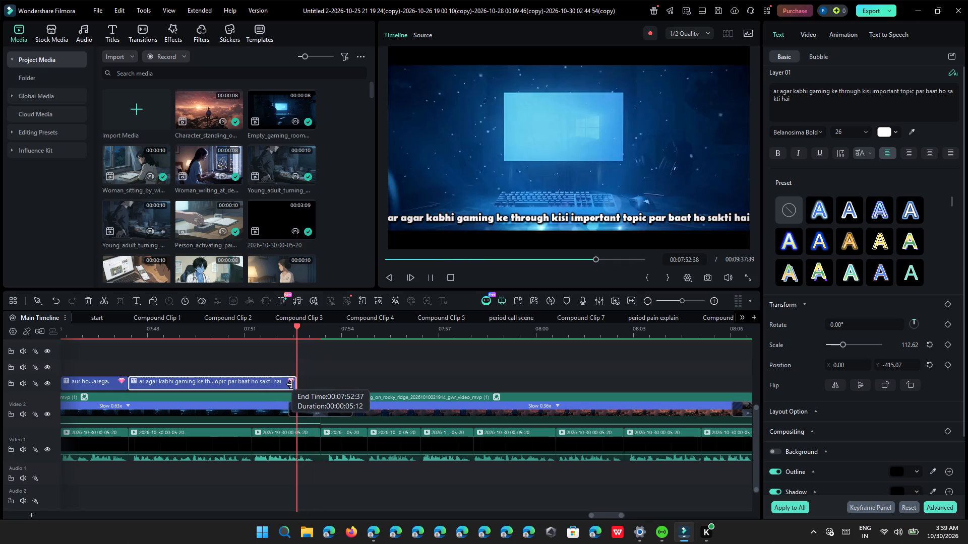
left_click_drag(290, 384, 249, 387)
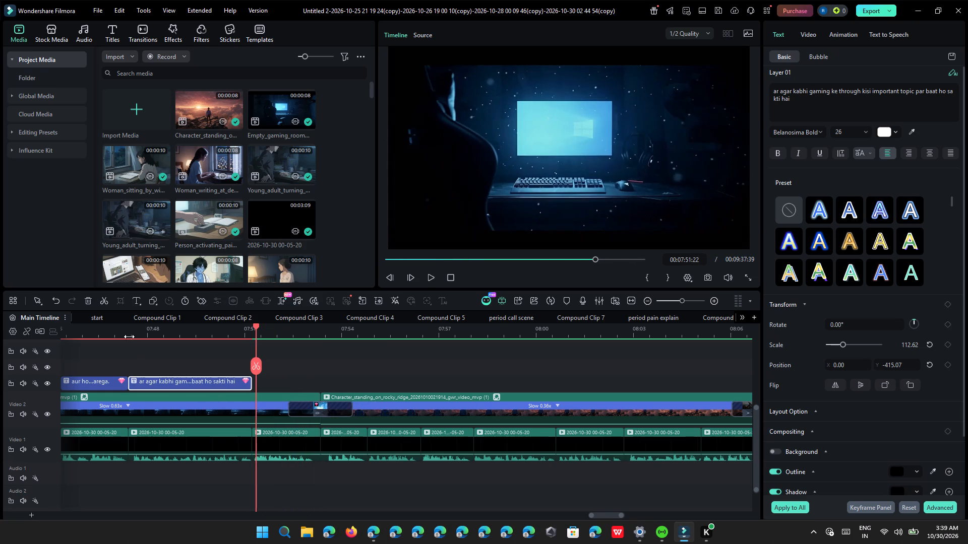
Play back the "ar agar kabhi gaming" caption repeatedly against its voice-over clip to check the spoken words and their timing.
left_click(124, 333)
left_click(435, 273)
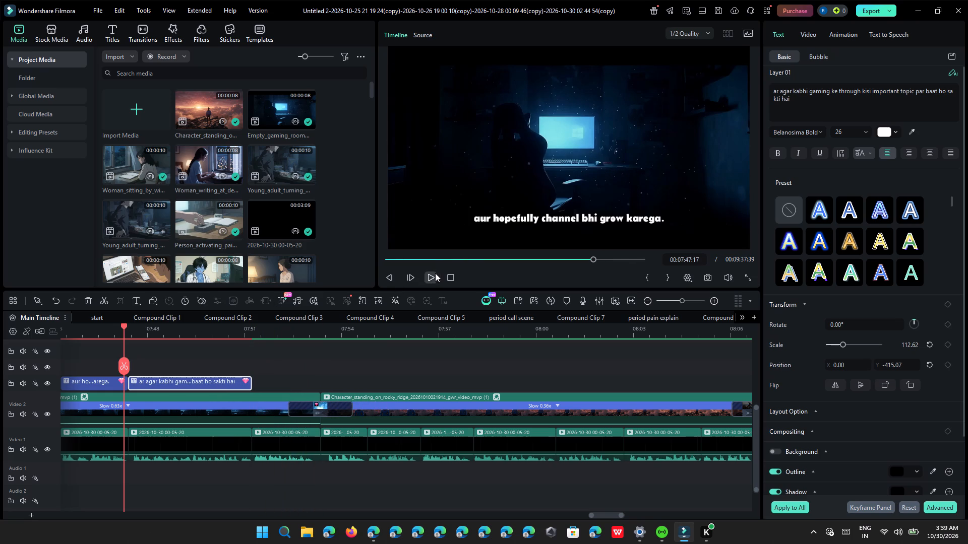
left_click(425, 277)
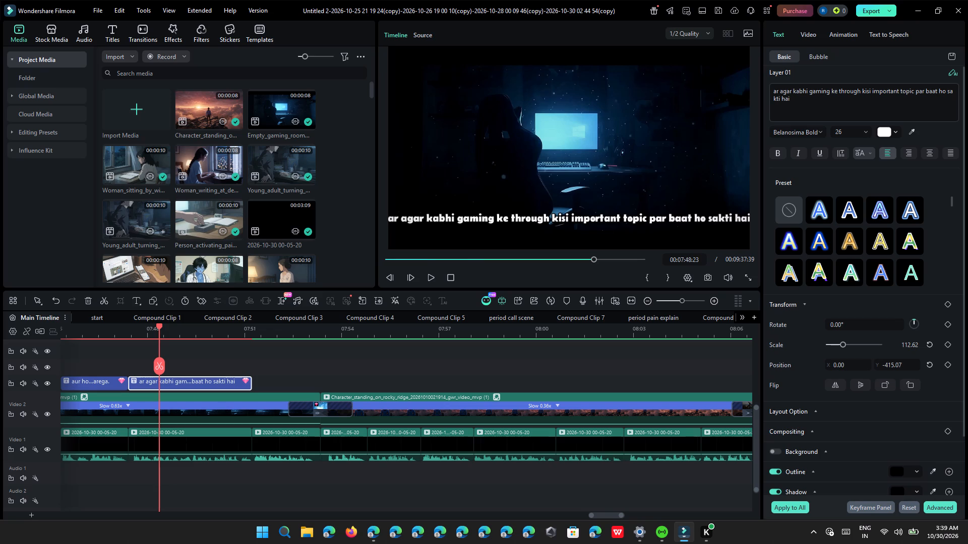
left_click_drag(808, 91, 789, 95)
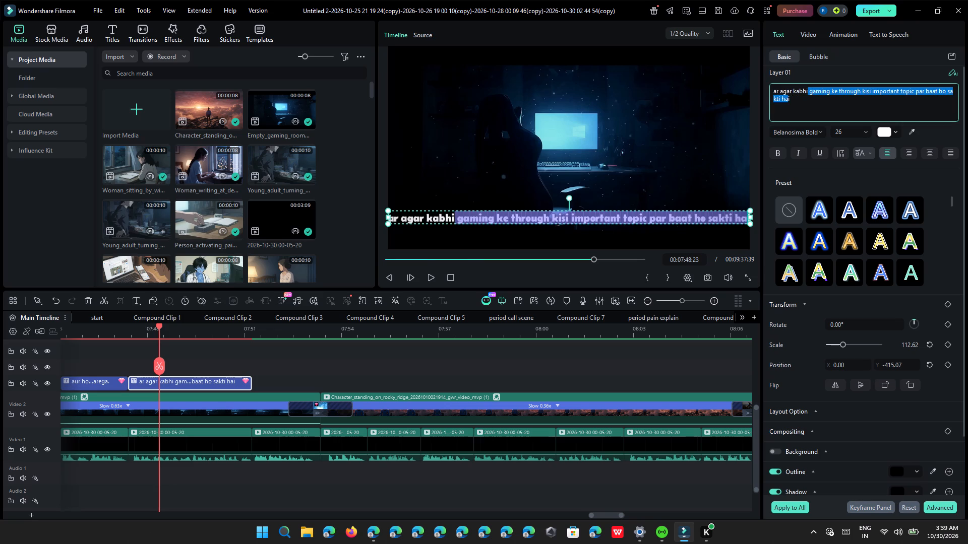
left_click_drag(789, 95, 791, 95)
left_click(791, 94)
key("ctrl+a")
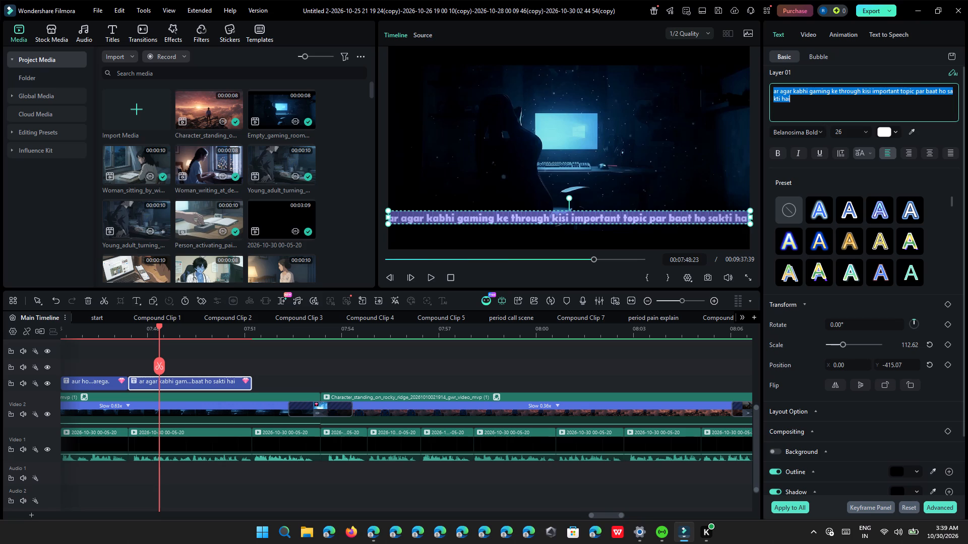
left_click(434, 276)
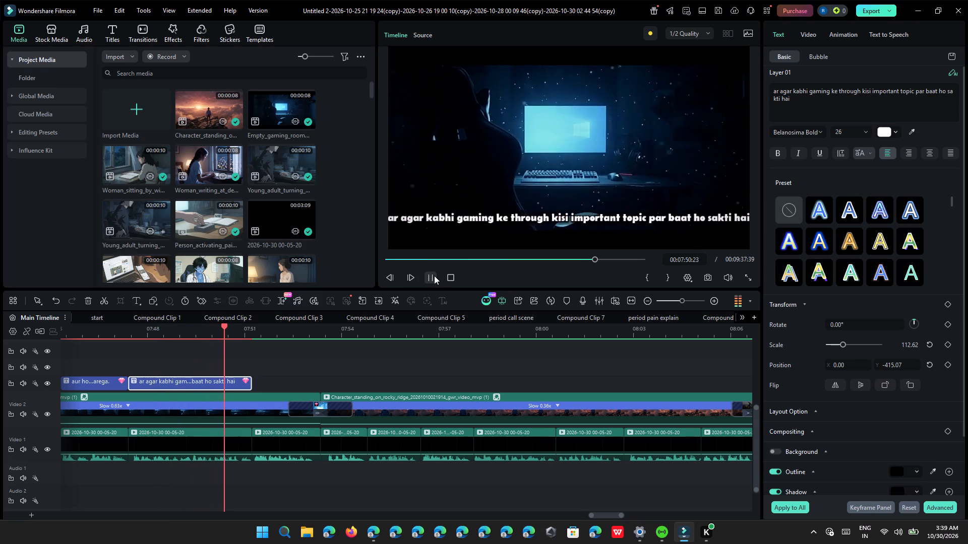
left_click(434, 276)
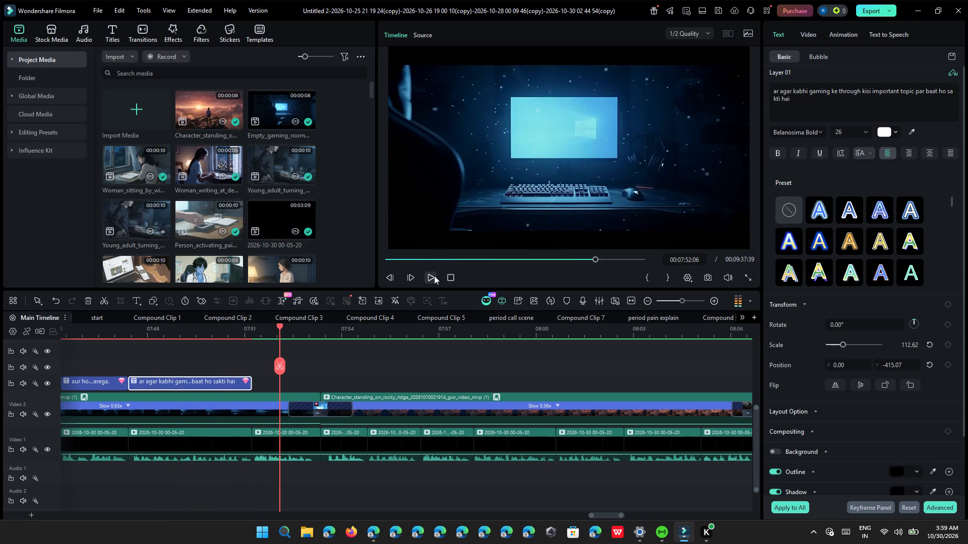
left_click(793, 86)
left_click(135, 335)
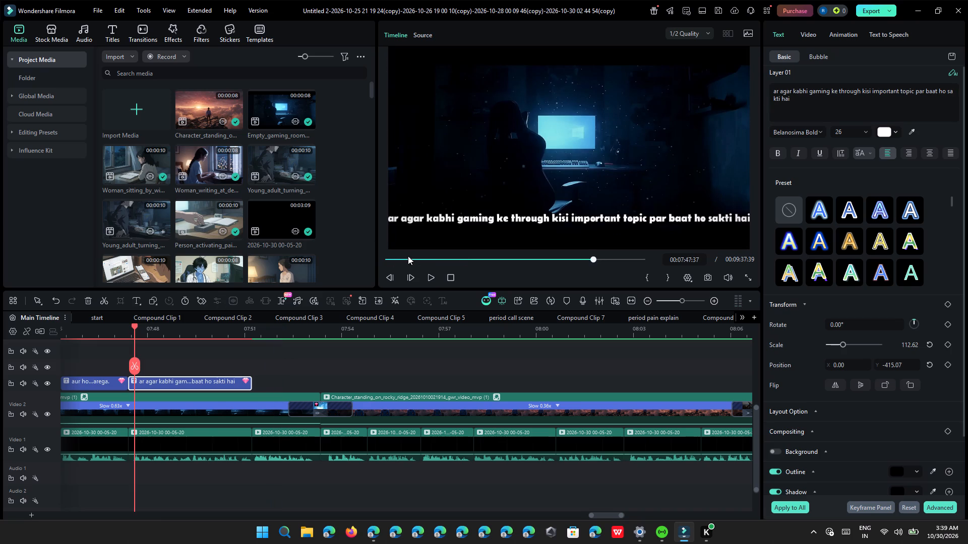
left_click(433, 275)
left_click(433, 275)
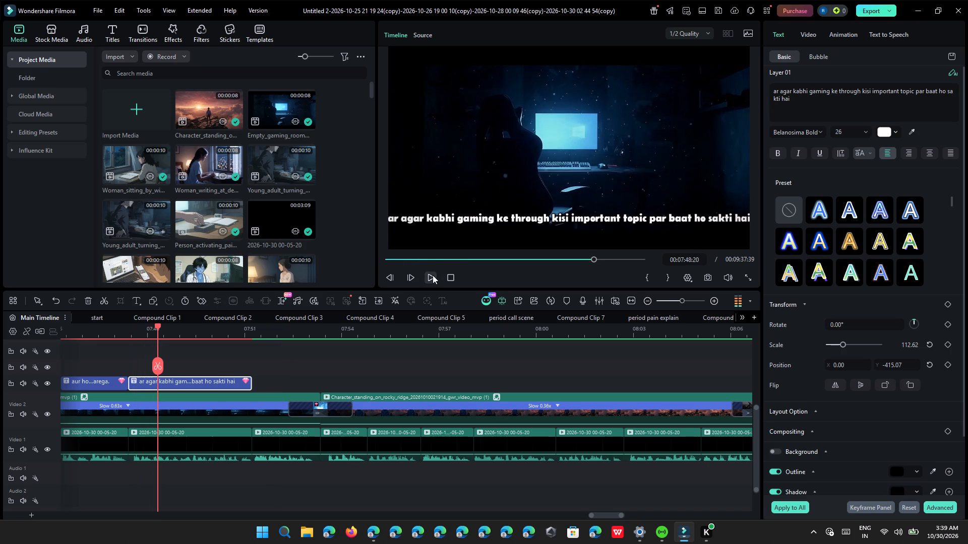
Replay the start of the "ar agar kabhi gaming" caption and shorten its end to about 00:07:49.
scroll(164, 435, "up", 4, "ctrl")
scroll(134, 368, "up", 1, "ctrl")
left_click(78, 330)
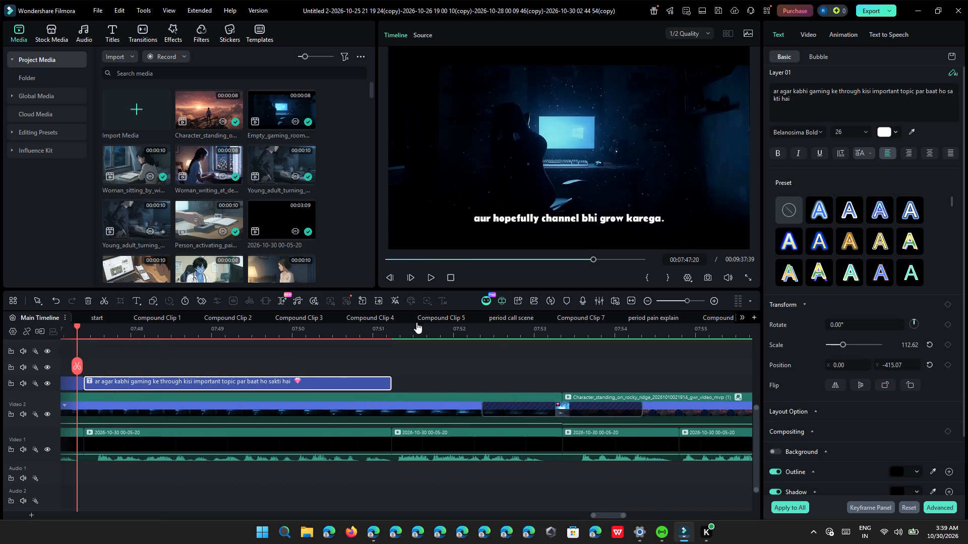
left_click(431, 281)
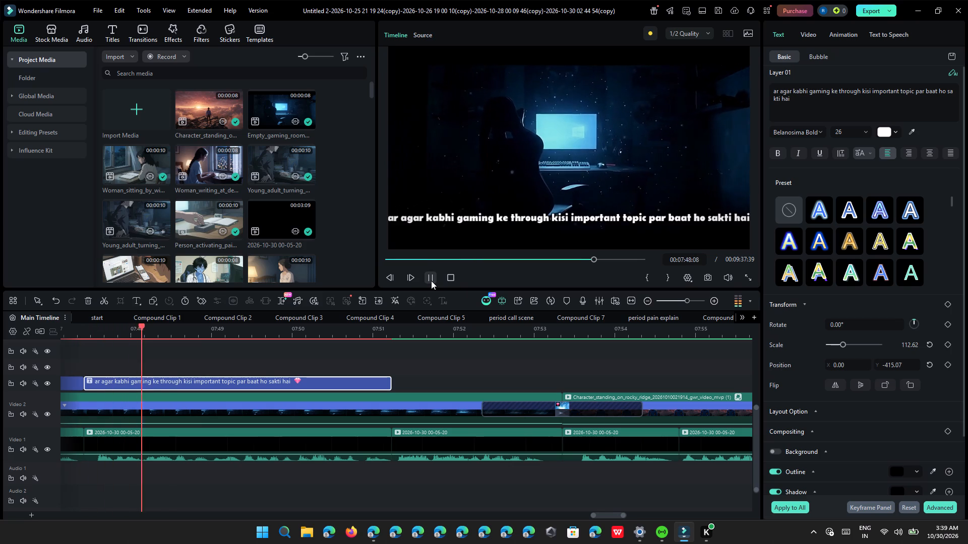
left_click(431, 281)
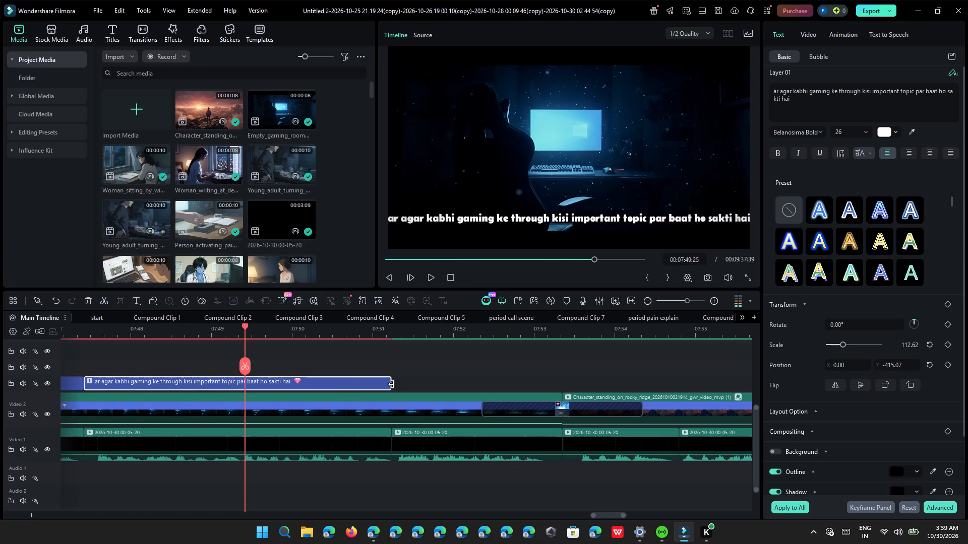
left_click(393, 384)
left_click_drag(388, 383, 225, 418)
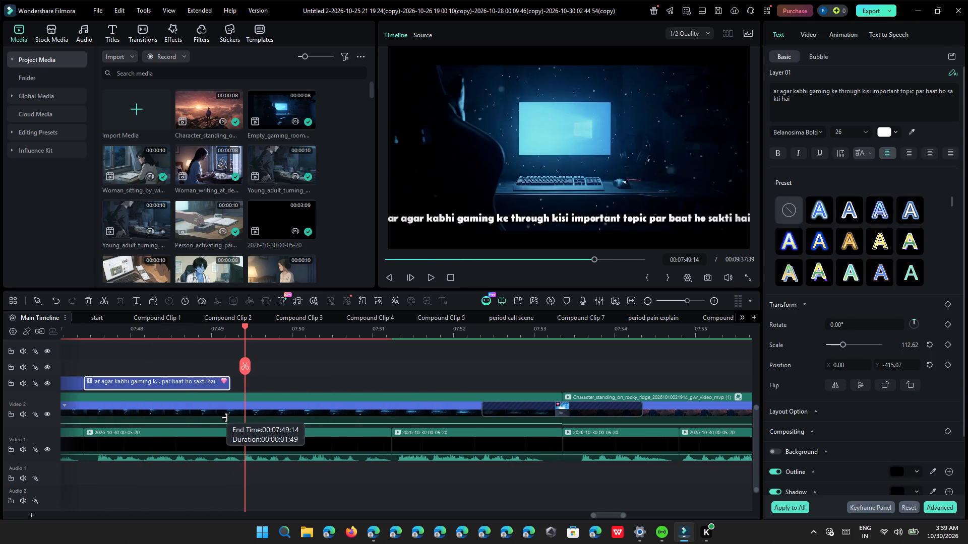
left_click_drag(225, 418, 214, 418)
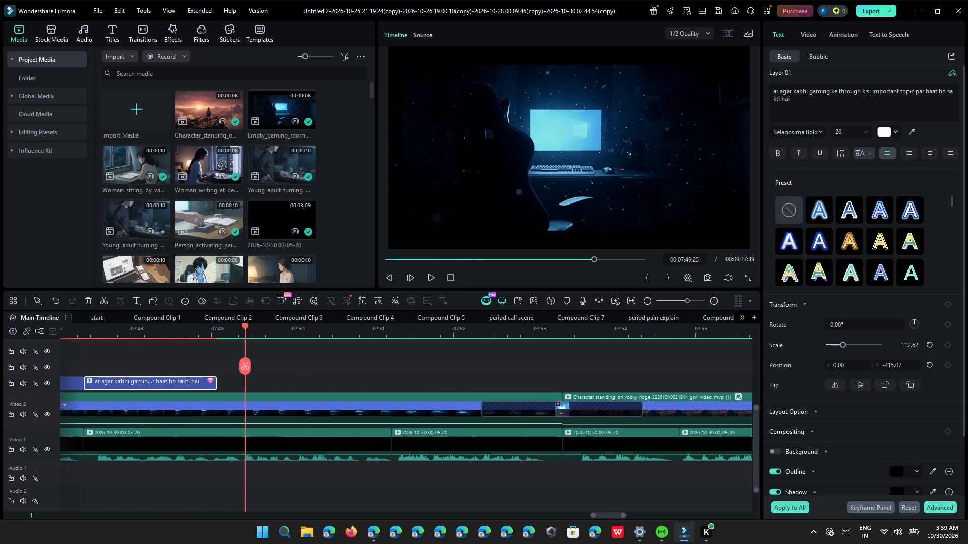
Replace the shortened caption's text with "Par kabhi" and play it back against the voice-over.
left_click_drag(797, 114, 773, 86)
key("ctrl+a")
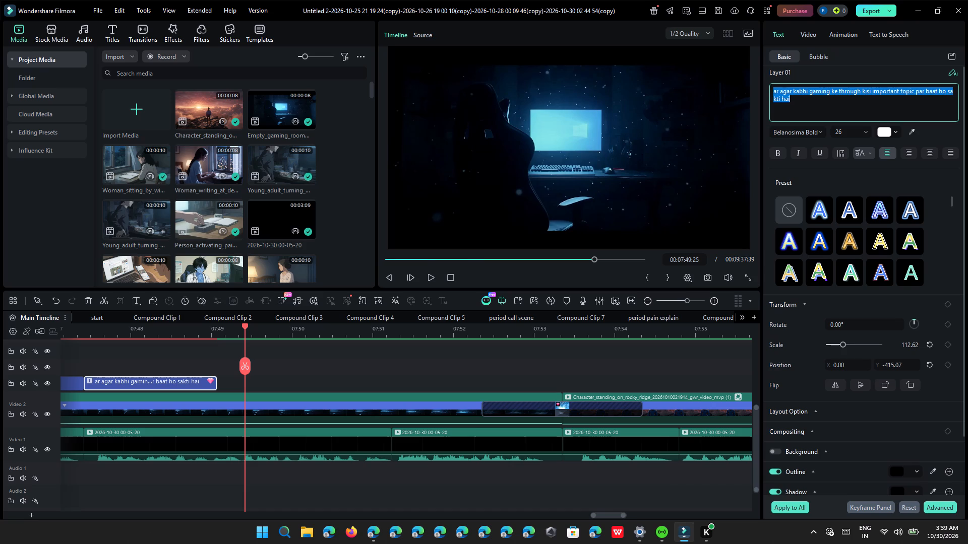
key("BackSpace")
type("Par")
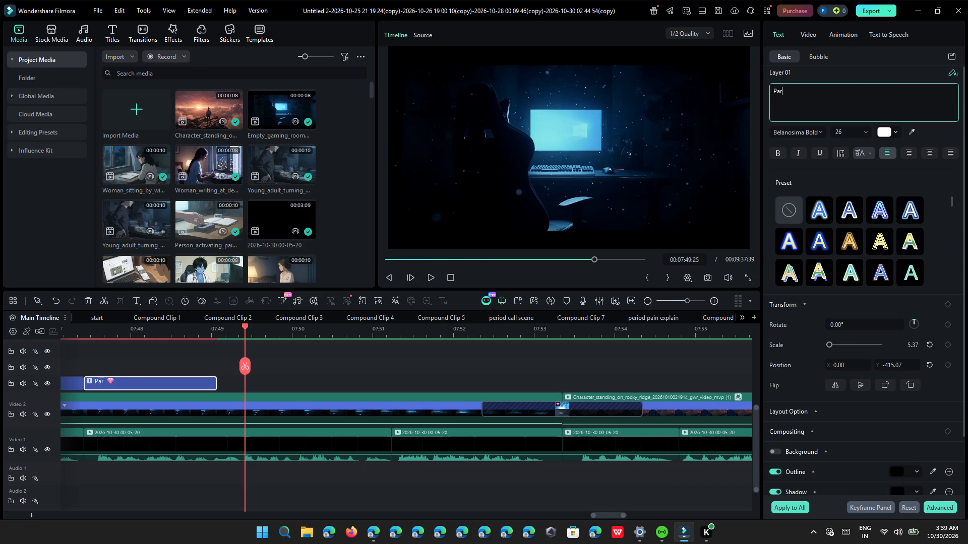
key("space")
type("kabhi")
left_click(114, 330)
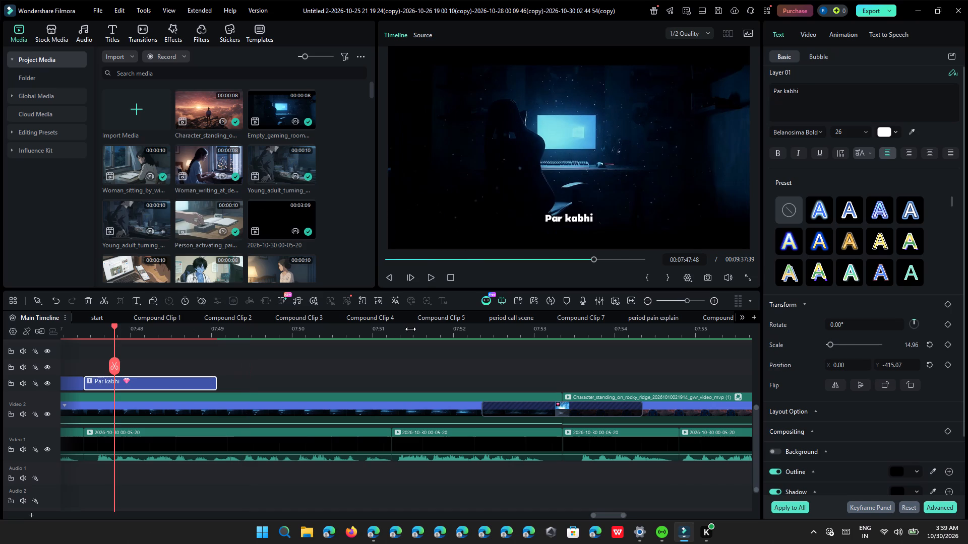
left_click(425, 278)
left_click(427, 280)
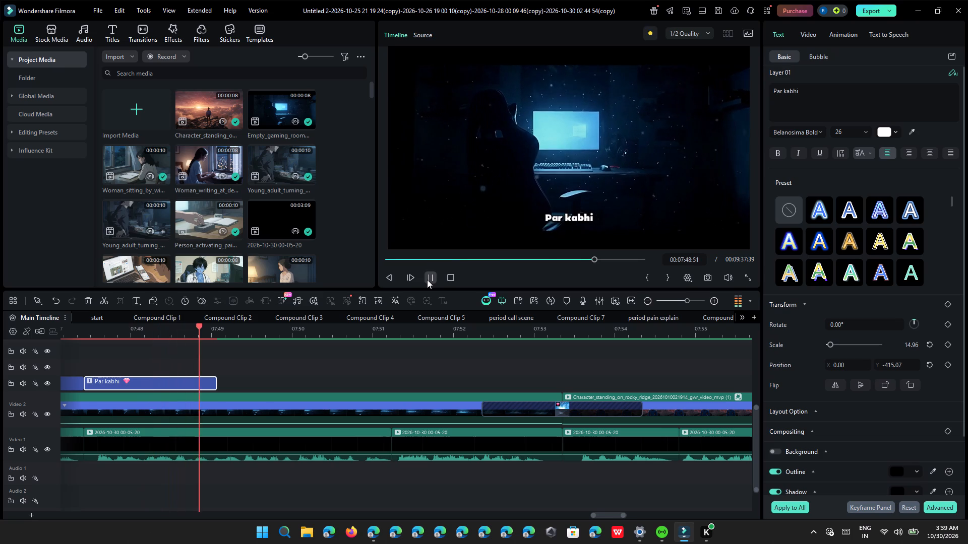
Extend the caption's text to "Par kabhi gaming ke through" using the copied script line, removing its surplus words.
left_click(864, 89)
key("space")
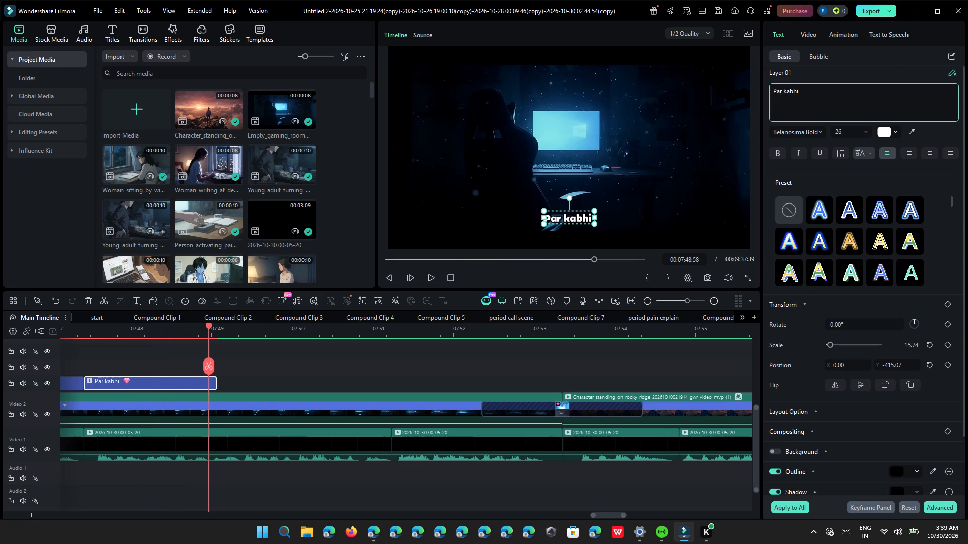
key("ctrl+v")
left_click_drag(826, 109, 919, 73)
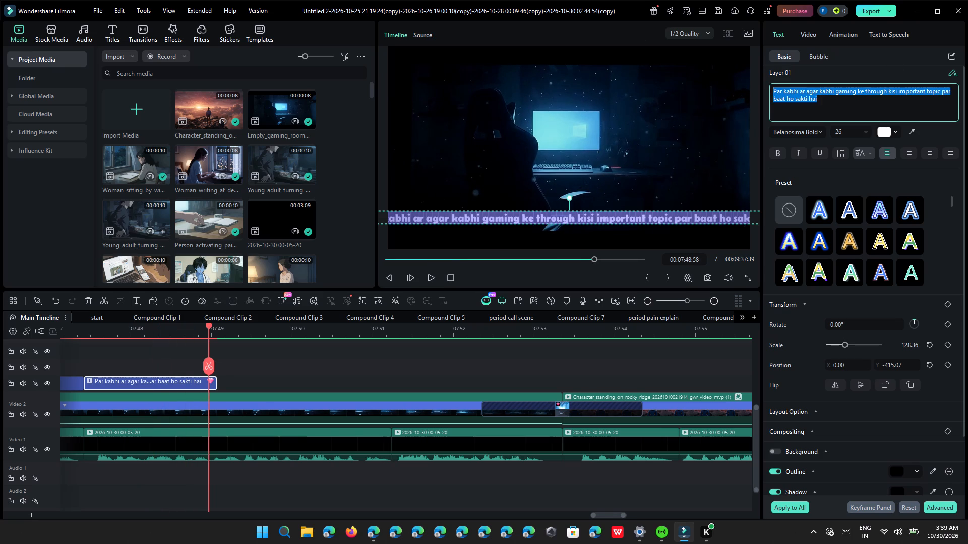
left_click_drag(919, 73, 890, 92)
key("BackSpace")
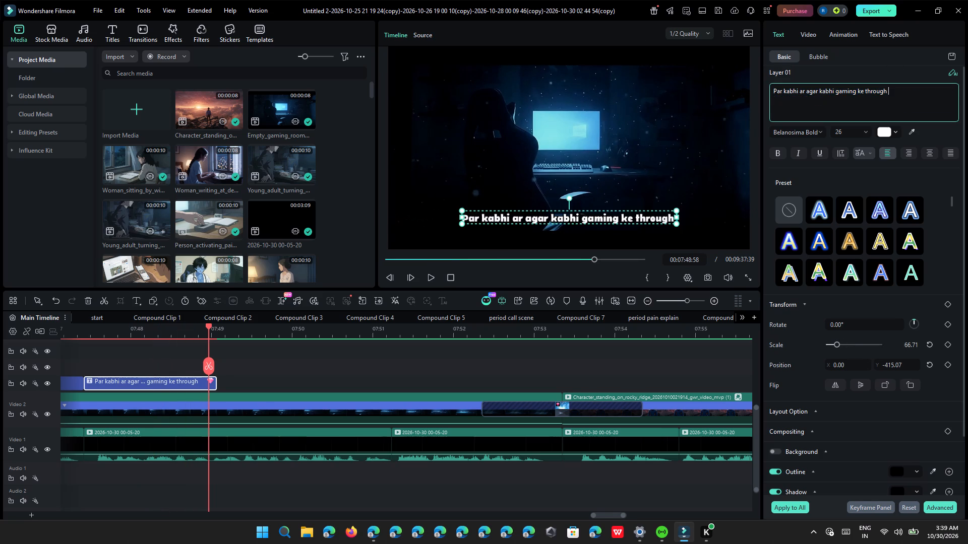
left_click_drag(833, 92, 801, 91)
key("BackSpace")
key("BackSpace")
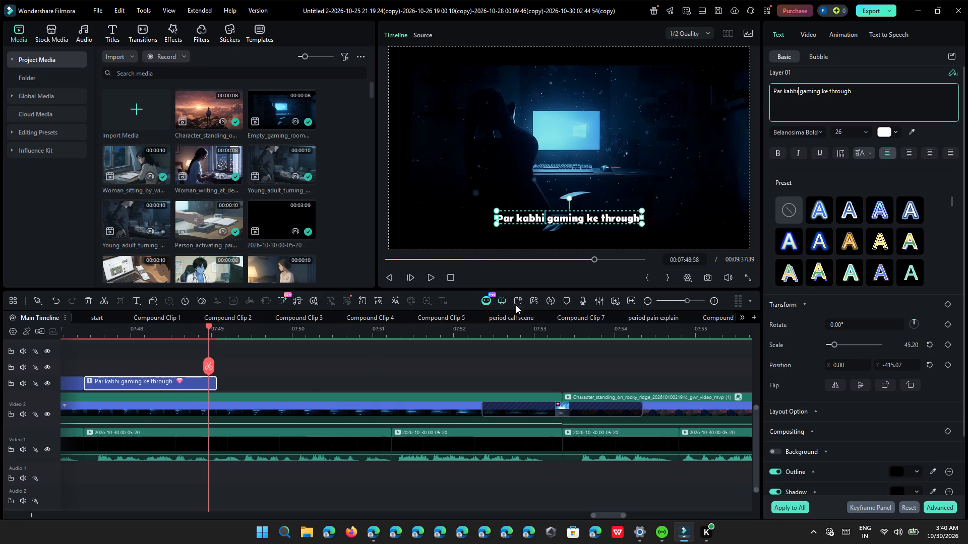
Play on past the "Par kabhi gaming ke through" caption and trim its end to about 00:07:48:46.
left_click(432, 280)
left_click(432, 280)
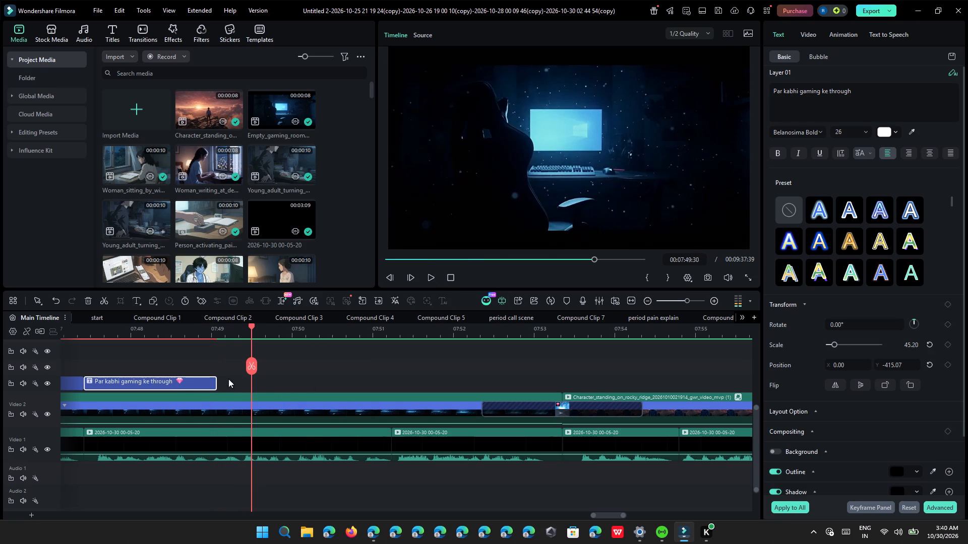
scroll(212, 393, "up", 1, "ctrl")
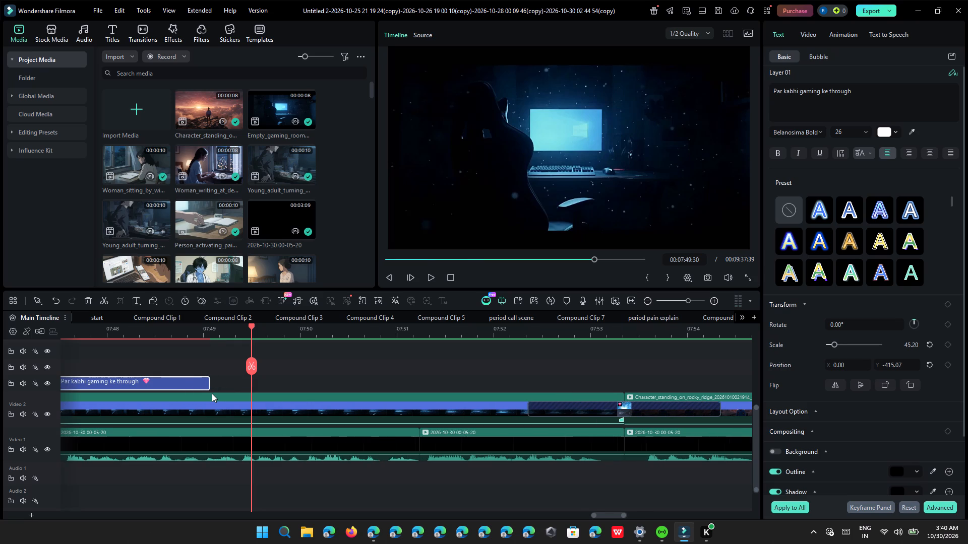
scroll(214, 396, "up", 1, "ctrl")
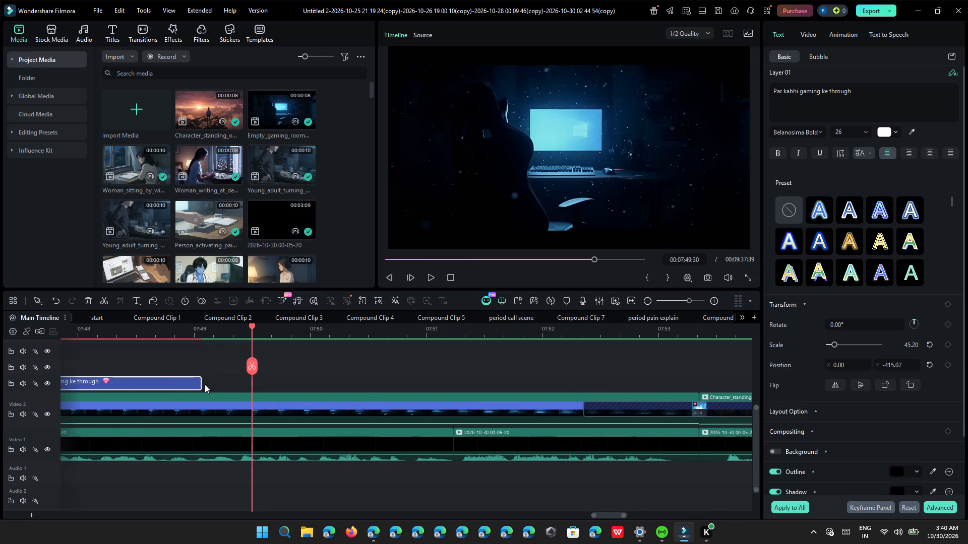
left_click_drag(200, 383, 164, 380)
Duplicate the "Par kabhi gaming ke through" caption directly after the original and extend the copy to the end of the voice-over clip beneath.
right_click(159, 378)
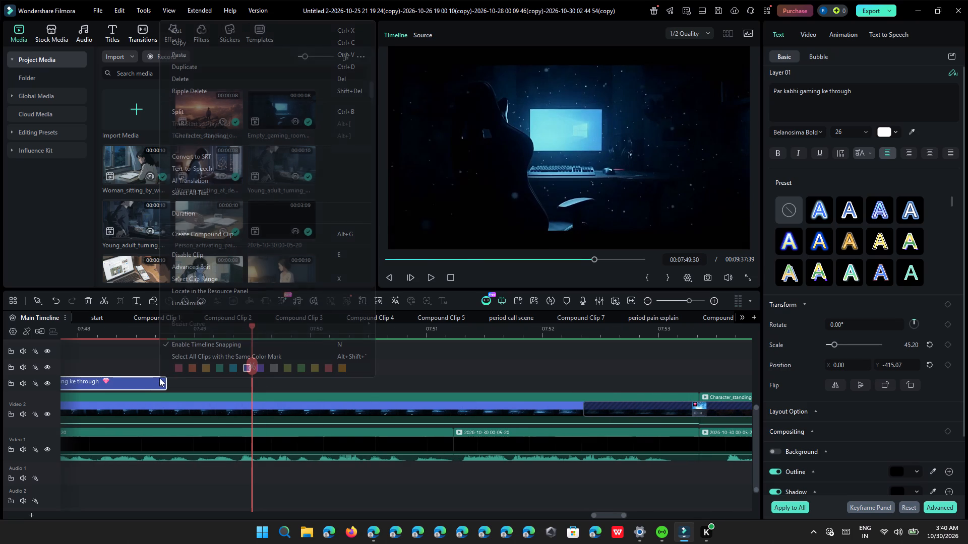
left_click(211, 67)
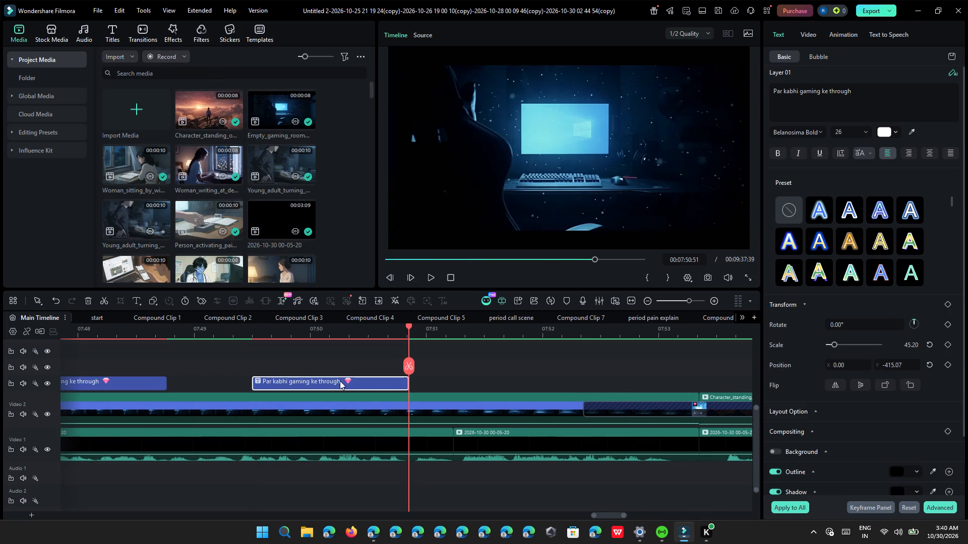
left_click_drag(338, 381, 254, 379)
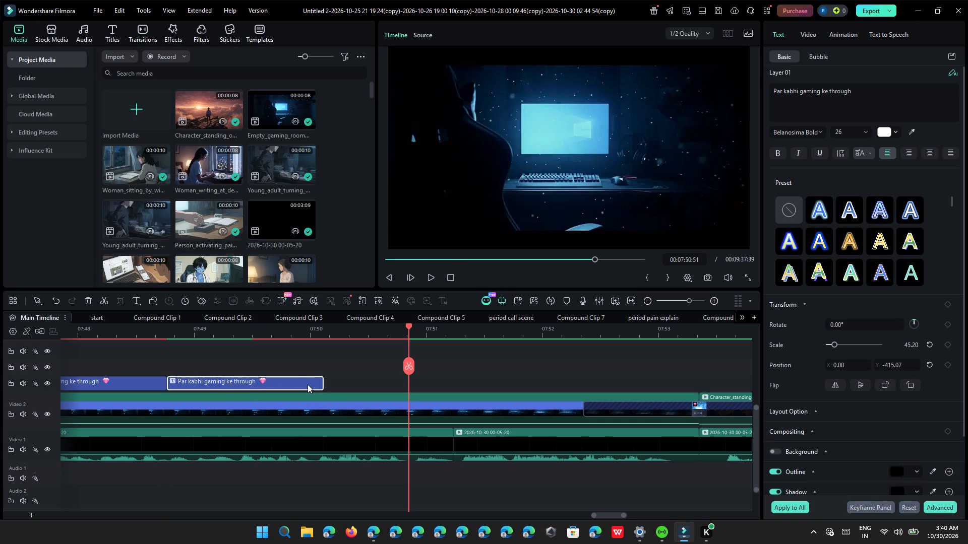
left_click_drag(322, 382, 440, 396)
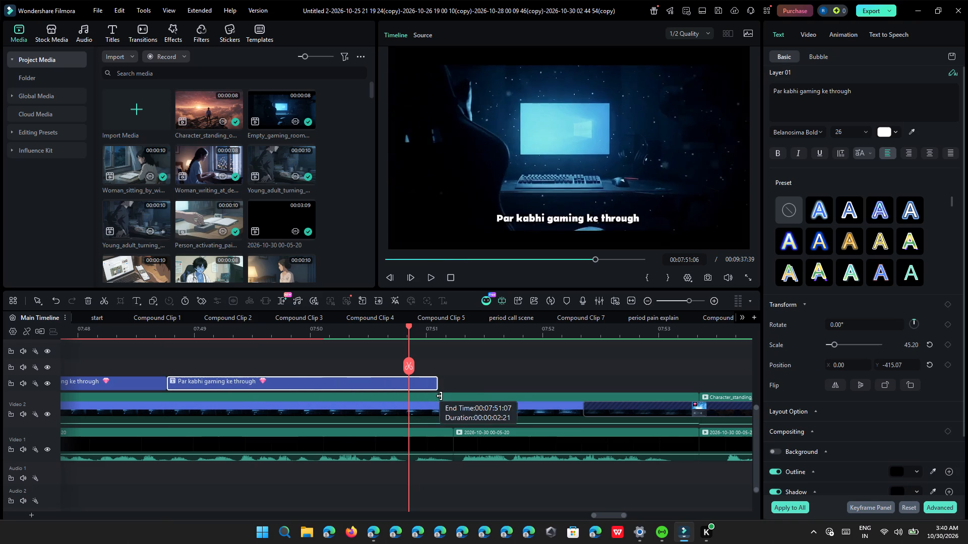
left_click_drag(440, 396, 449, 396)
Replace the duplicated caption's text with "kisi important topic par baat ho sakti hai" and play it back with the voice-over.
left_click(871, 106, "ctrl")
key("ctrl+a")
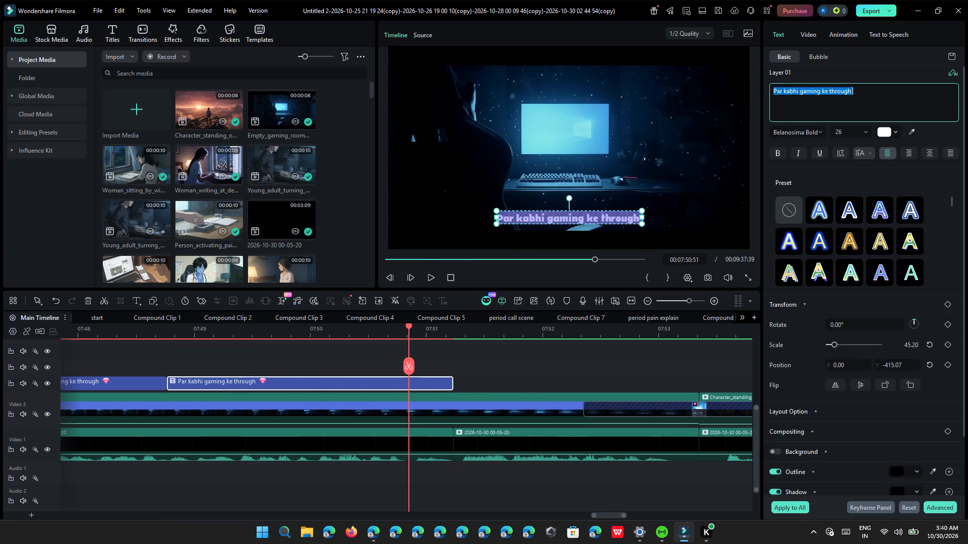
key("ctrl+v")
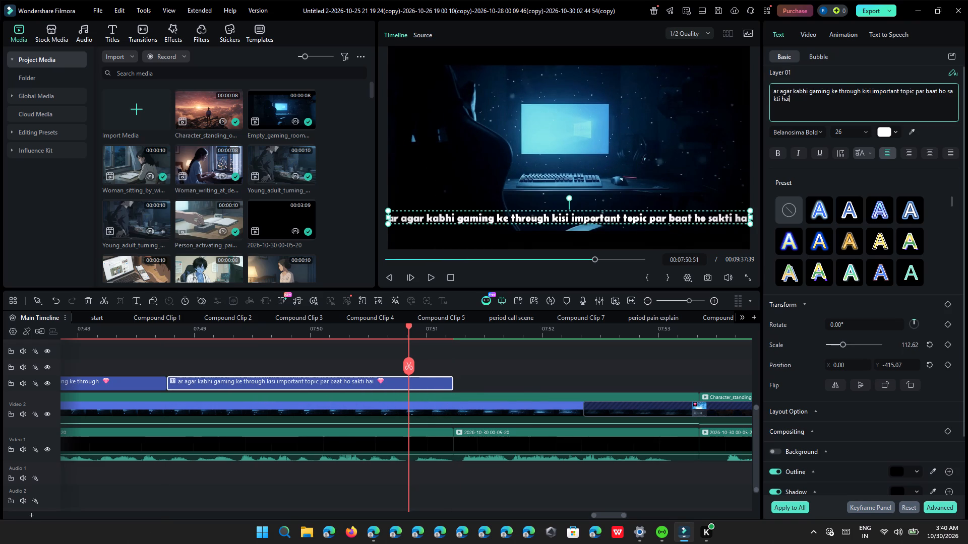
left_click_drag(862, 93, 770, 84)
key("BackSpace")
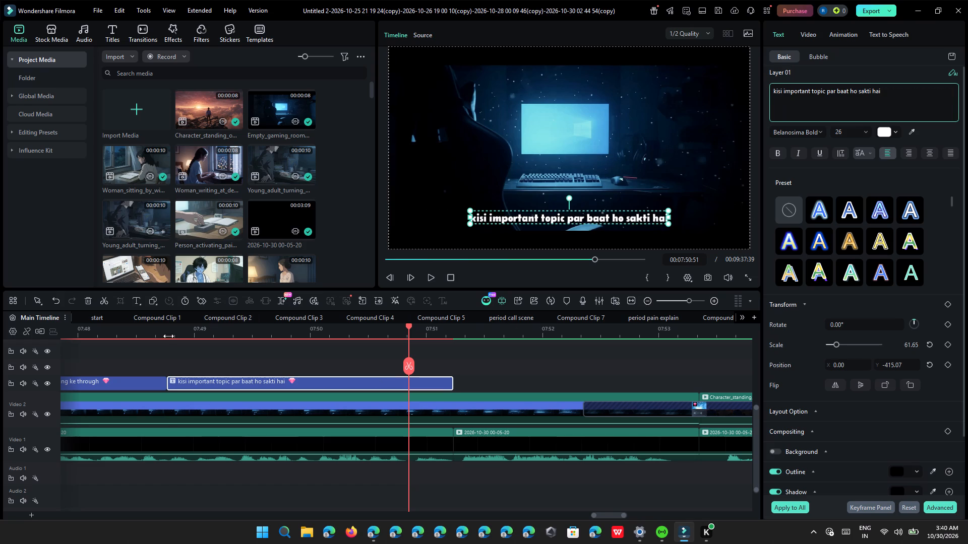
left_click(168, 336)
left_click(437, 277)
left_click(427, 278)
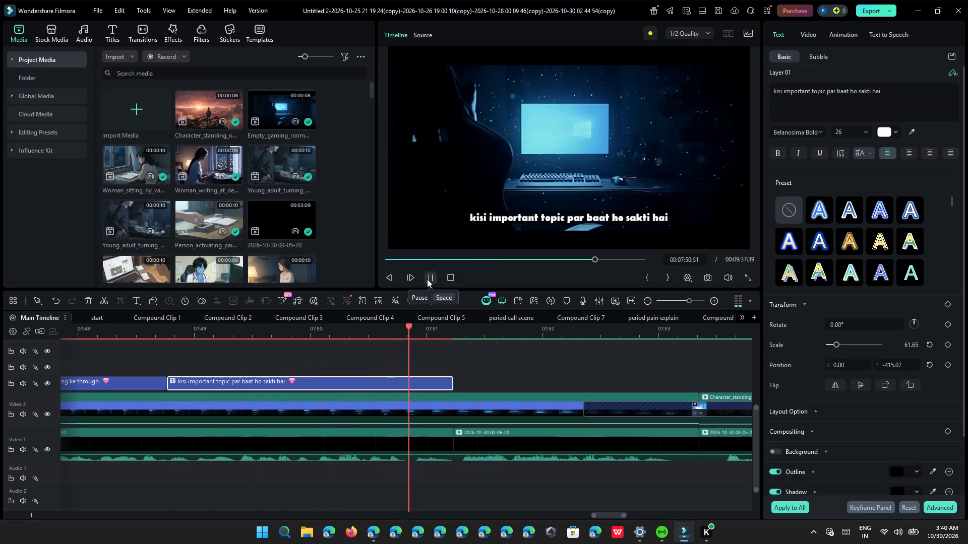
left_click(427, 279)
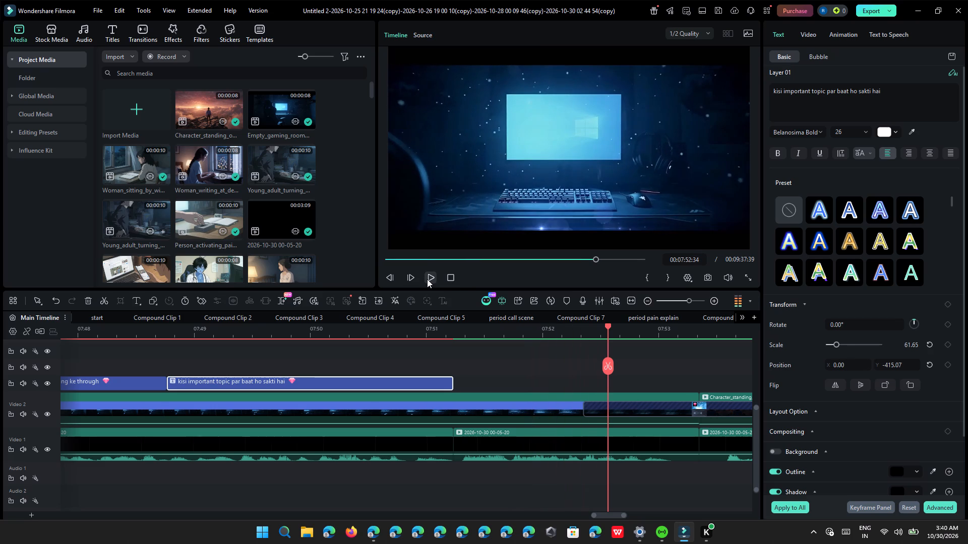
left_click(379, 529)
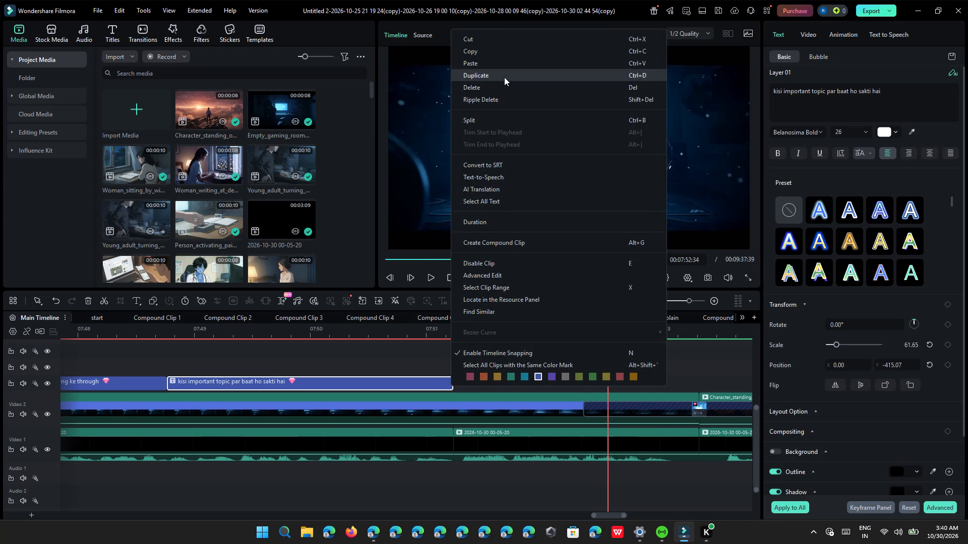
left_click(506, 74)
left_click_drag(570, 374, 534, 375)
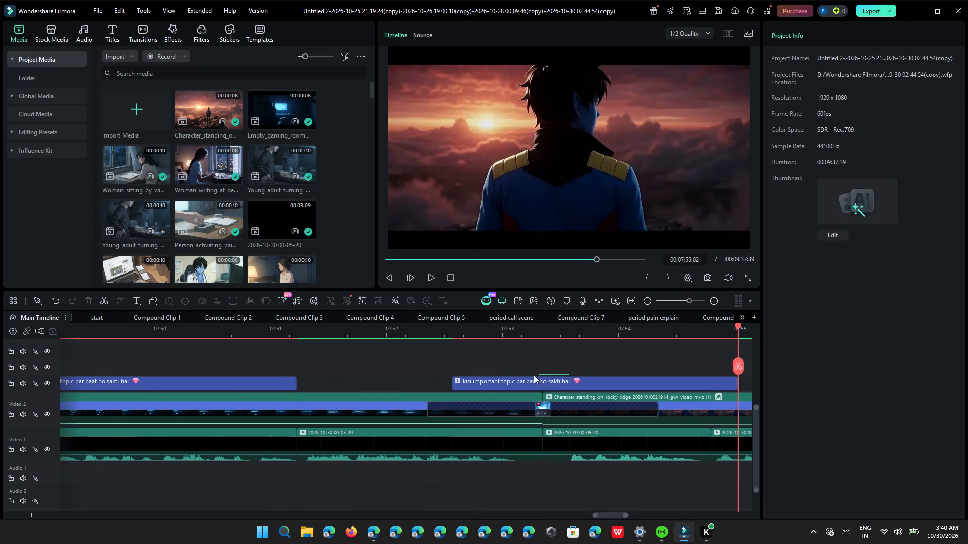
left_click_drag(534, 375, 509, 377)
left_click_drag(520, 384, 366, 390)
left_click_drag(583, 380, 545, 386)
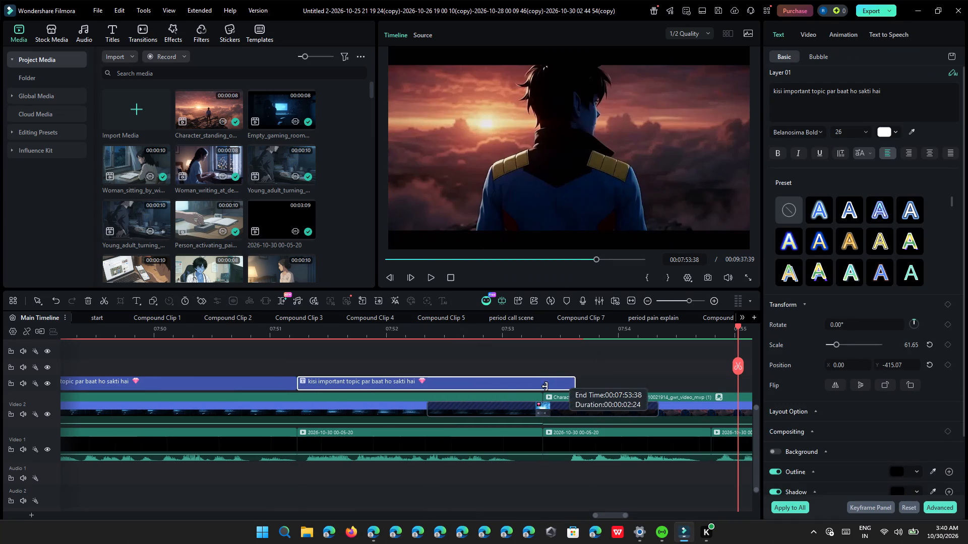
left_click_drag(545, 386, 543, 386)
Replace the duplicated caption's text with the copied line, without its full stop: "toh main woh conversation karna chahta hoon".
left_click(828, 104, "ctrl")
key("ctrl+a")
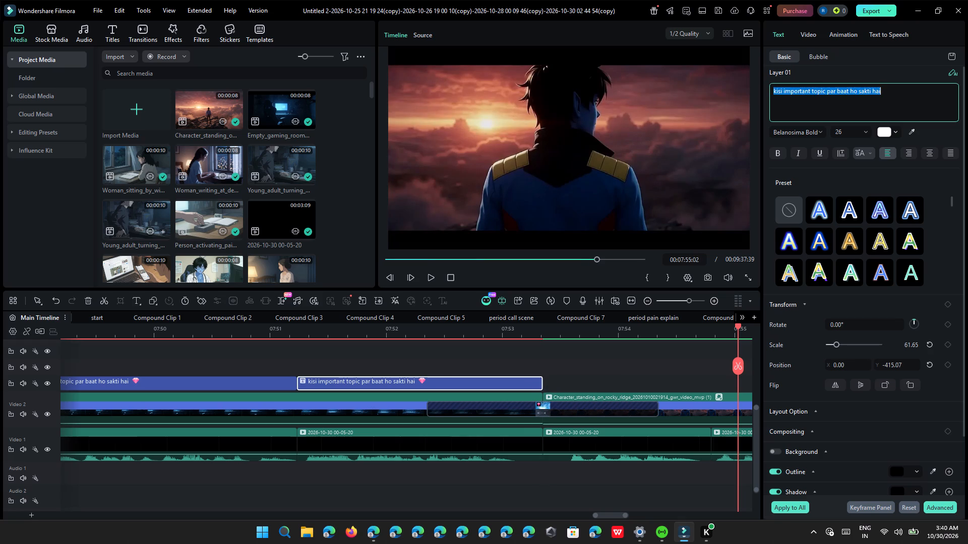
key("ctrl+v")
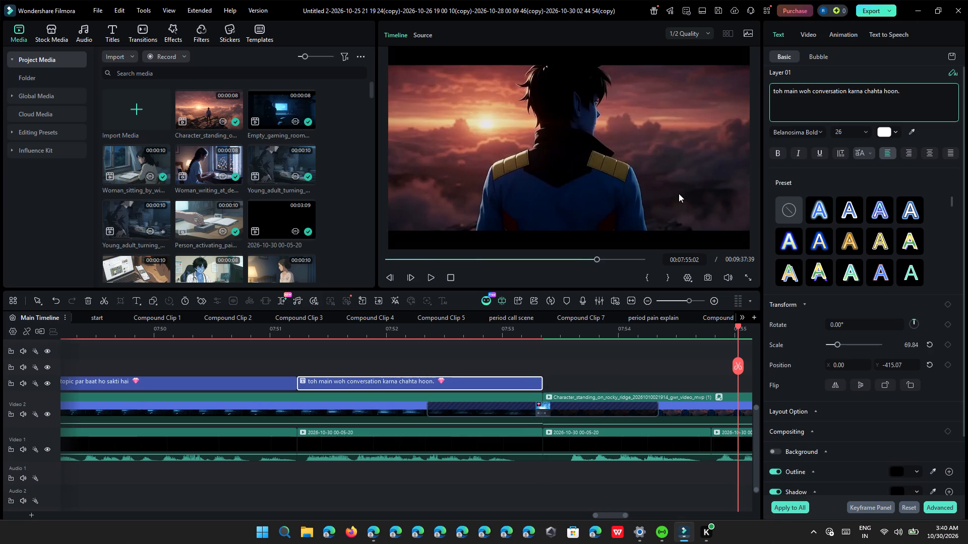
key("BackSpace")
Play back the "toh main woh conversation karna chahta hoon" caption and trim its end to slightly before the voice-over clip's end.
left_click(338, 332)
left_click(423, 274)
left_click(434, 275)
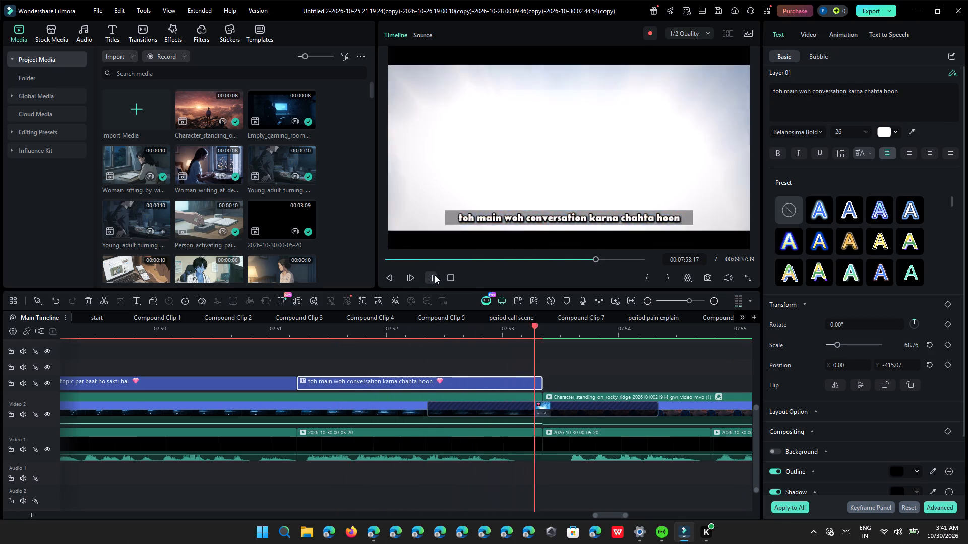
left_click(435, 275)
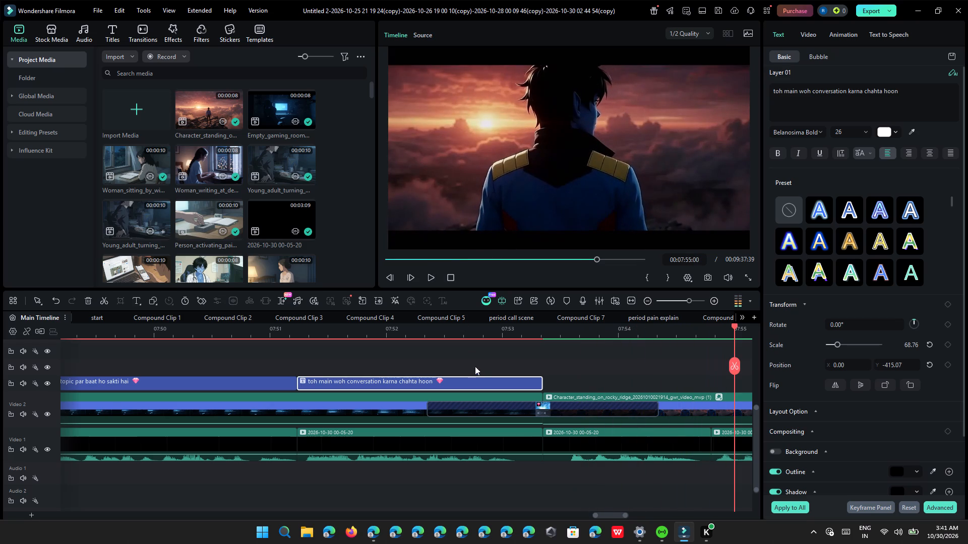
left_click_drag(540, 376, 527, 377)
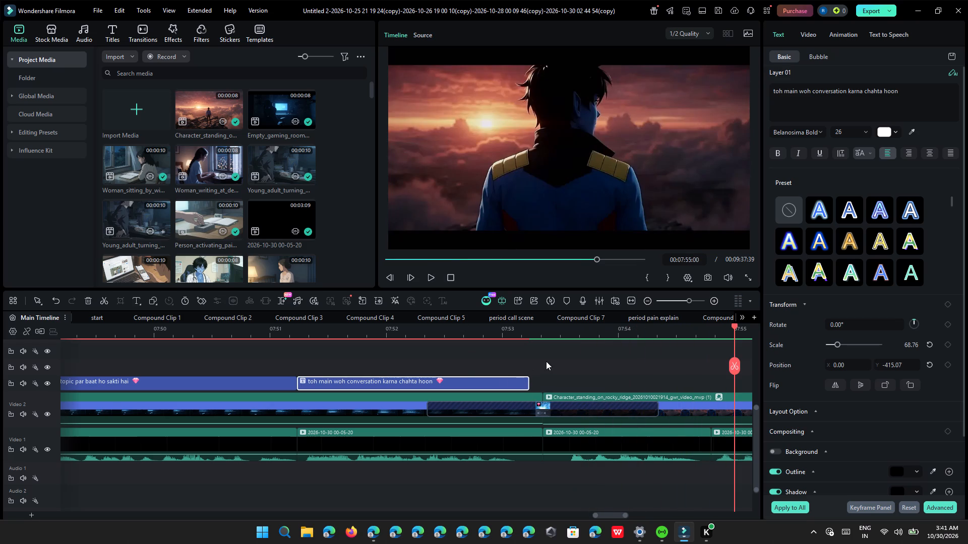
Switch to YouTube in Edge, play "Tout donner (female version) - sdm, naza [edit audio]" from the mix, and skip the ad.
left_click(375, 528)
left_click(244, 0)
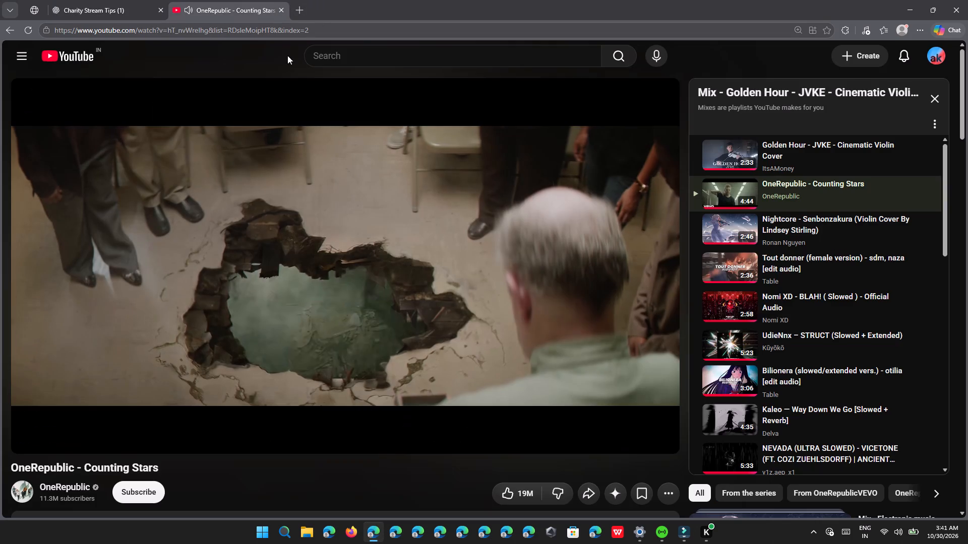
left_click(803, 261)
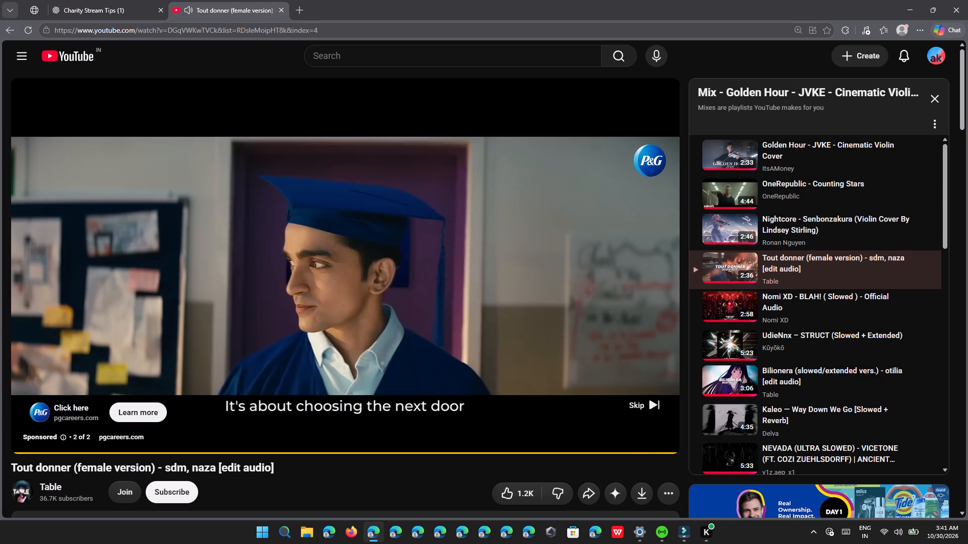
left_click(652, 402)
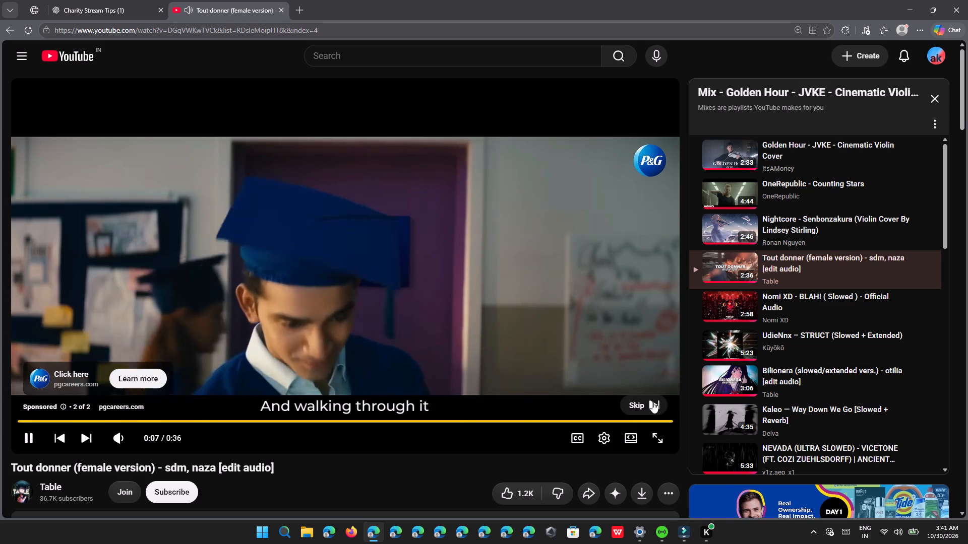
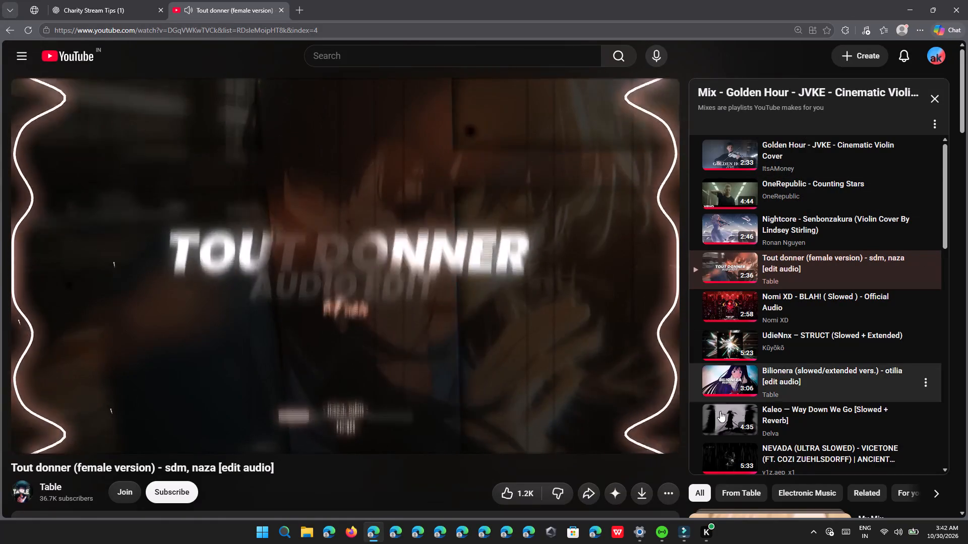
left_click(684, 532)
left_click(421, 330)
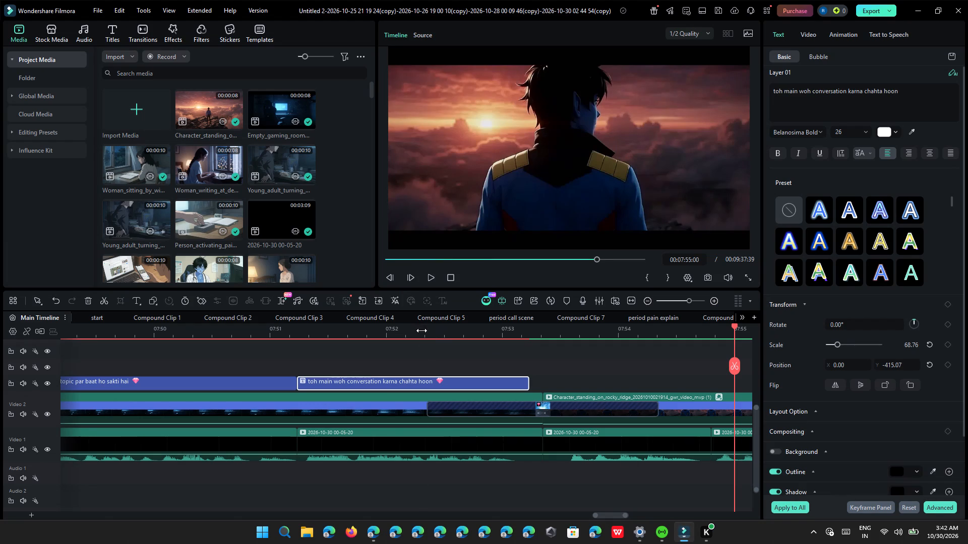
left_click(437, 283)
left_click(428, 264)
left_click(432, 271)
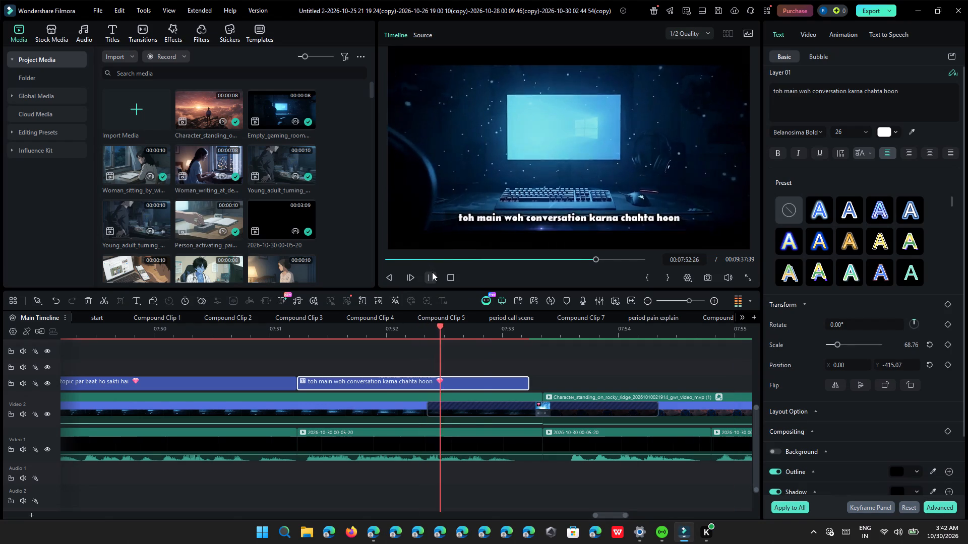